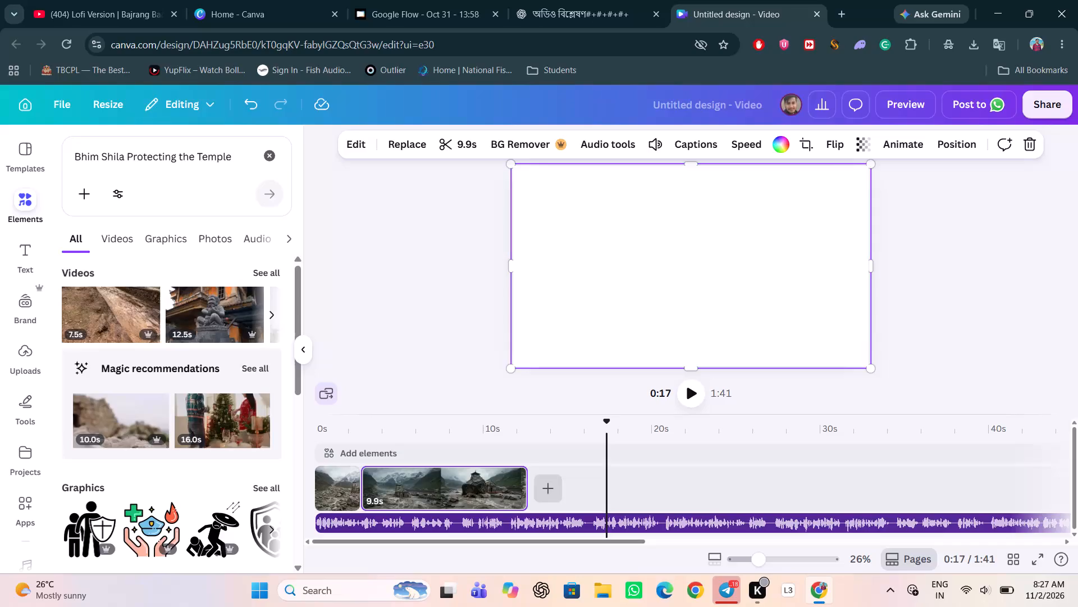
Play the video timeline from about 11 seconds, just before the second clip ends, to check the narration.
{"action": "left_click_drag", "start_coordinate": [606, 419], "coordinate": [529, 427]}
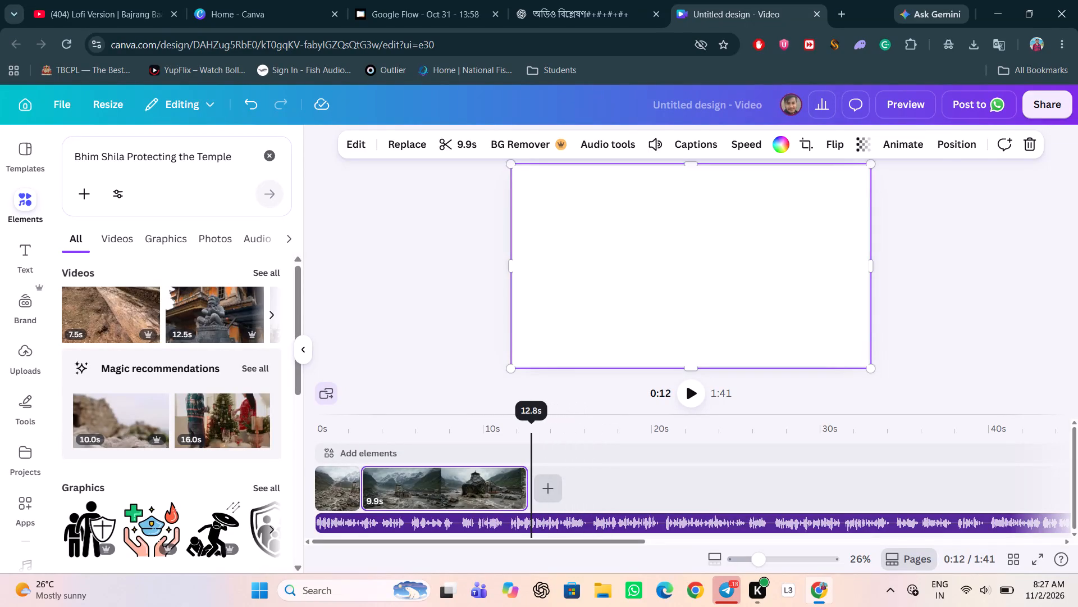
{"action": "left_click_drag", "start_coordinate": [529, 427], "coordinate": [497, 442]}
{"action": "left_click", "coordinate": [689, 399]}
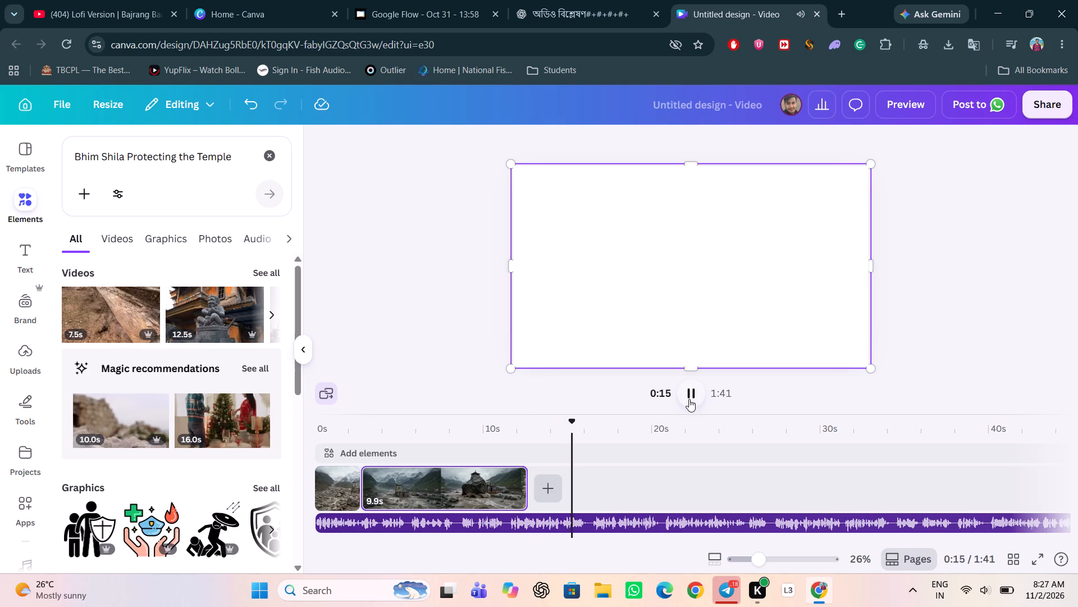
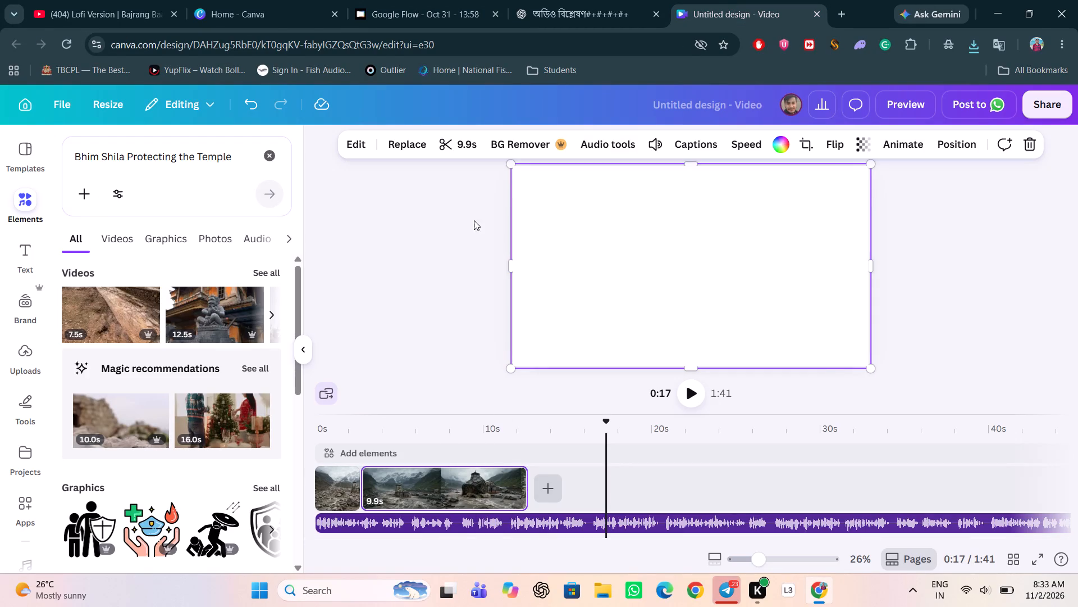
{"action": "left_click", "coordinate": [549, 497]}
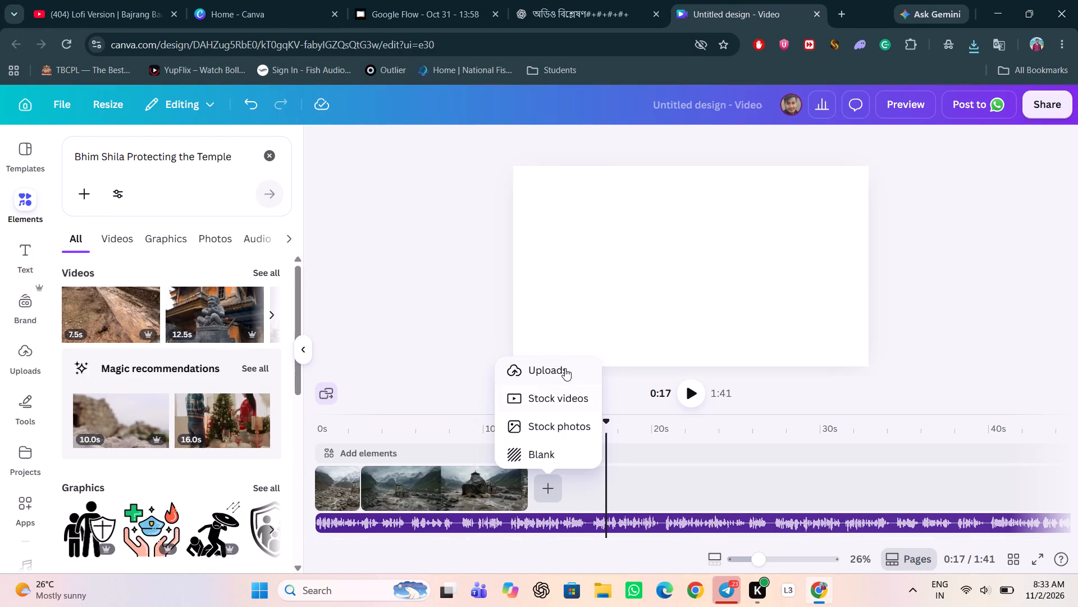
{"action": "left_click", "coordinate": [565, 368]}
{"action": "left_click", "coordinate": [153, 193]}
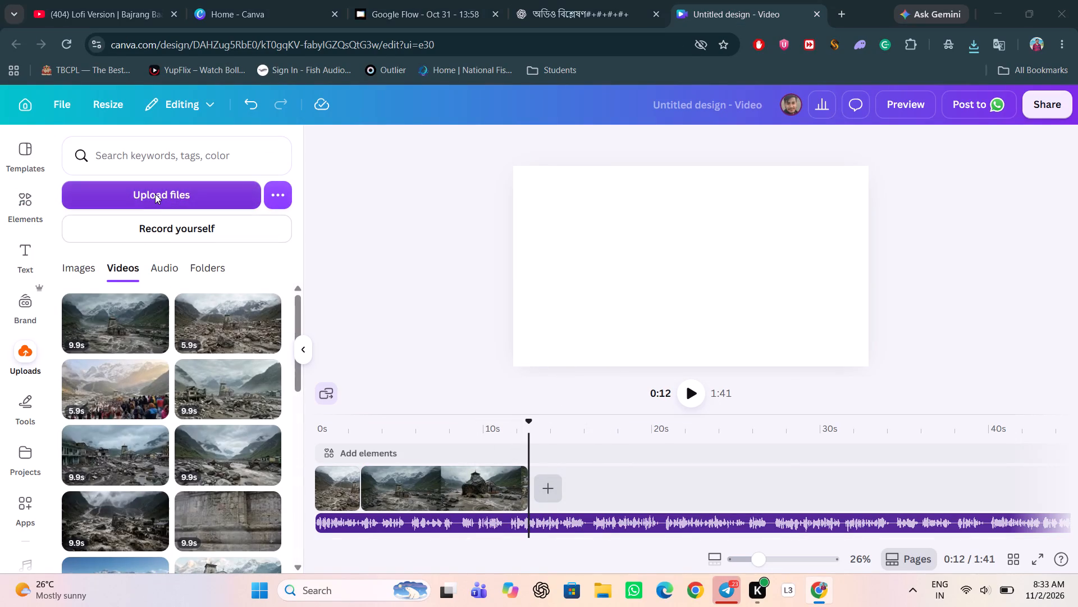
{"action": "left_click", "coordinate": [170, 139]}
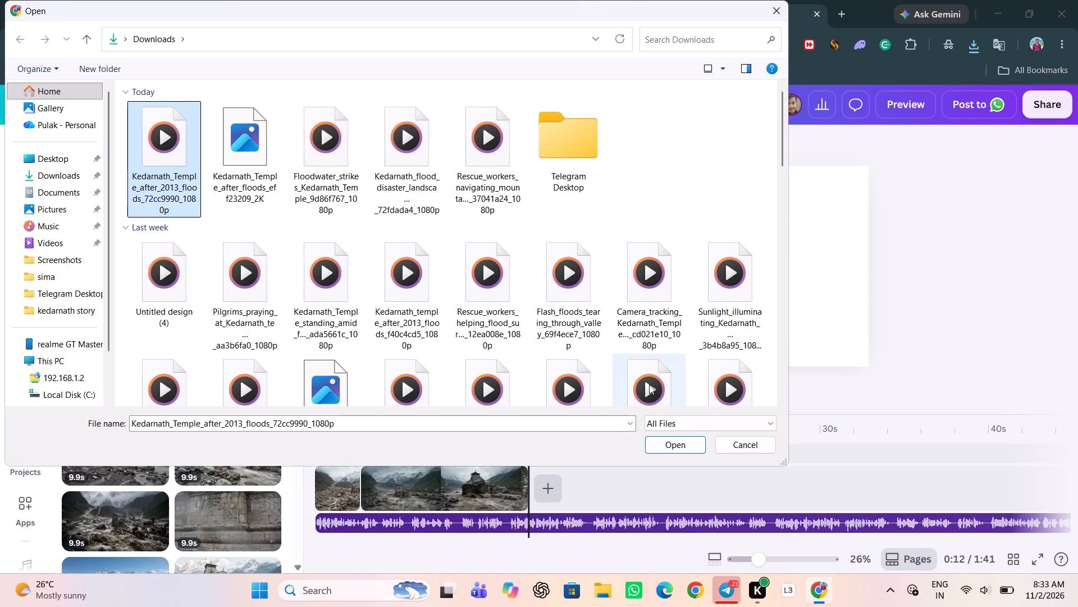
{"action": "left_click", "coordinate": [679, 445]}
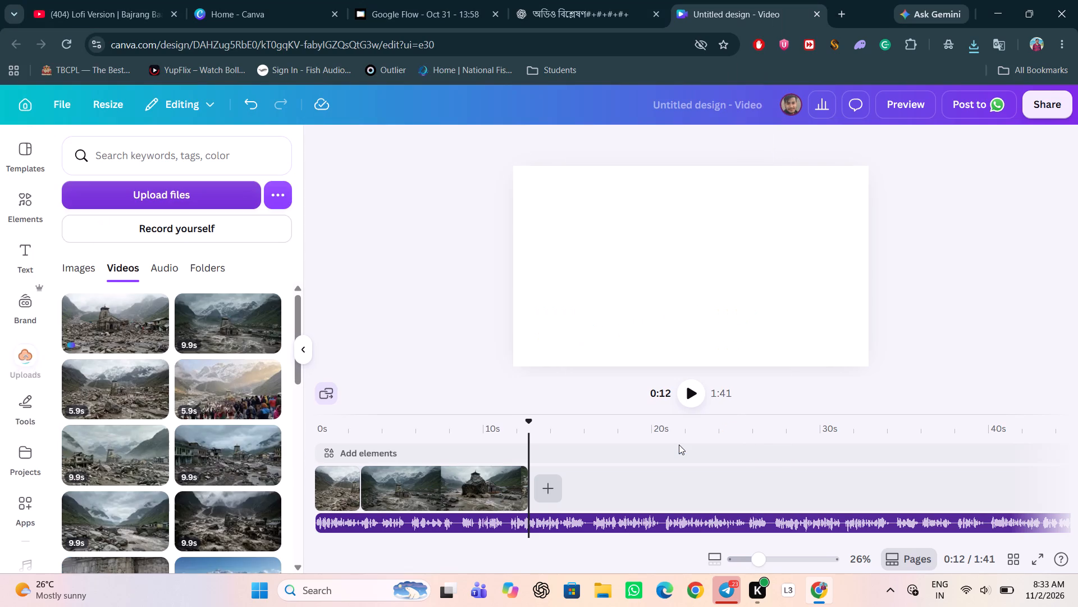
{"action": "left_click", "coordinate": [81, 315]}
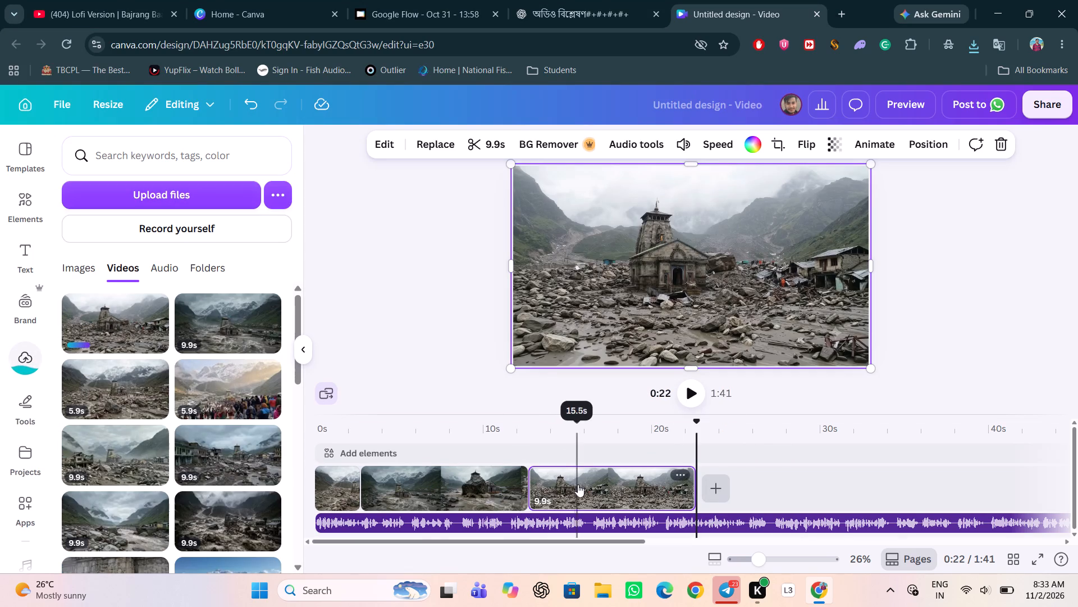
Lower the volume of the newly added third clip to 10.
{"action": "left_click", "coordinate": [683, 143]}
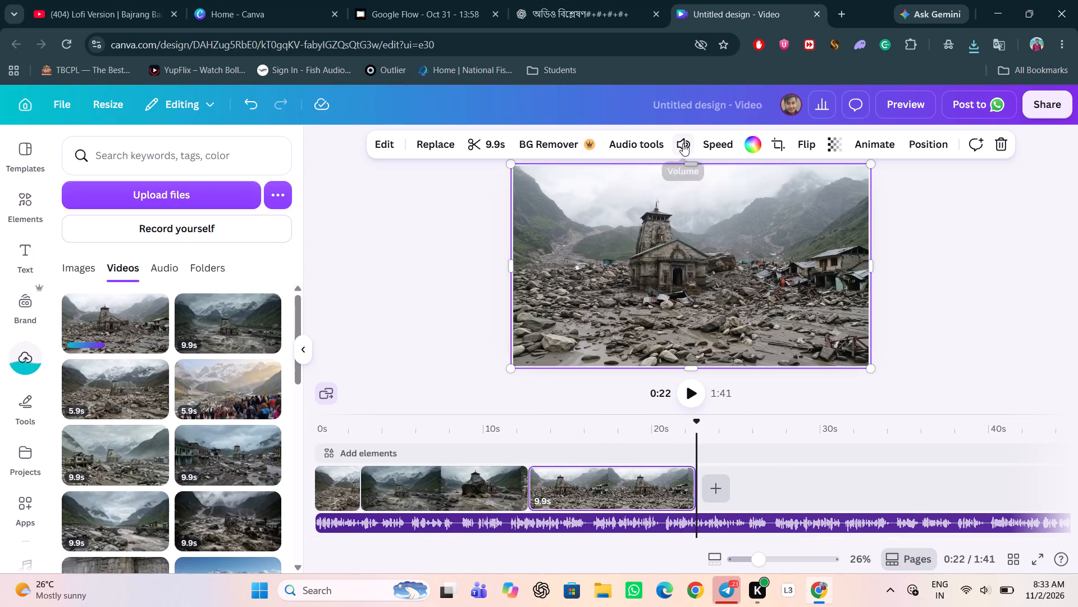
{"action": "left_click_drag", "start_coordinate": [691, 188], "coordinate": [637, 208]}
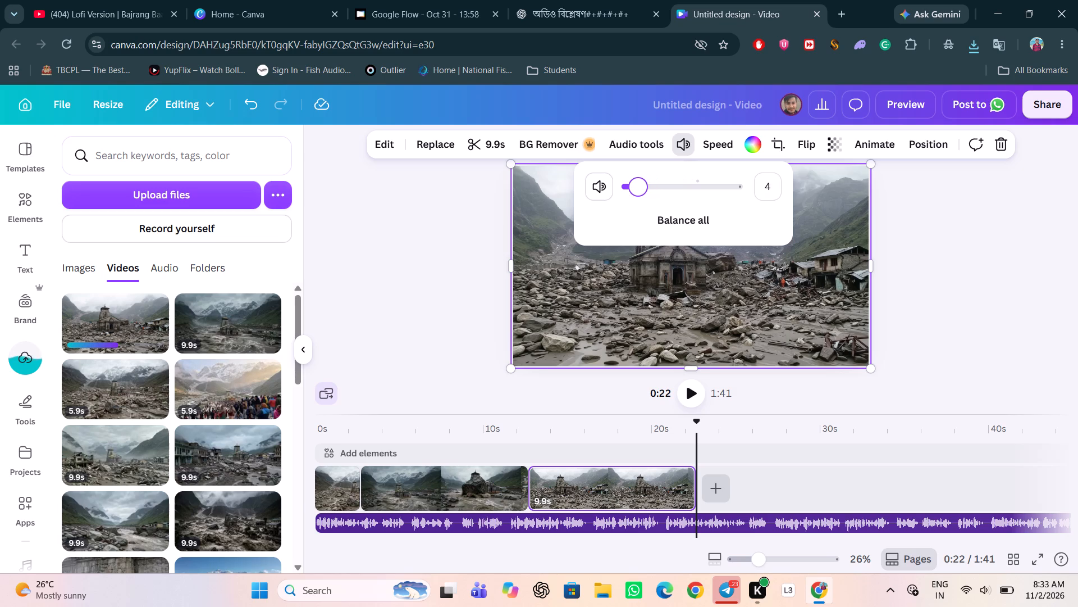
{"action": "left_click_drag", "start_coordinate": [637, 208], "coordinate": [649, 212]}
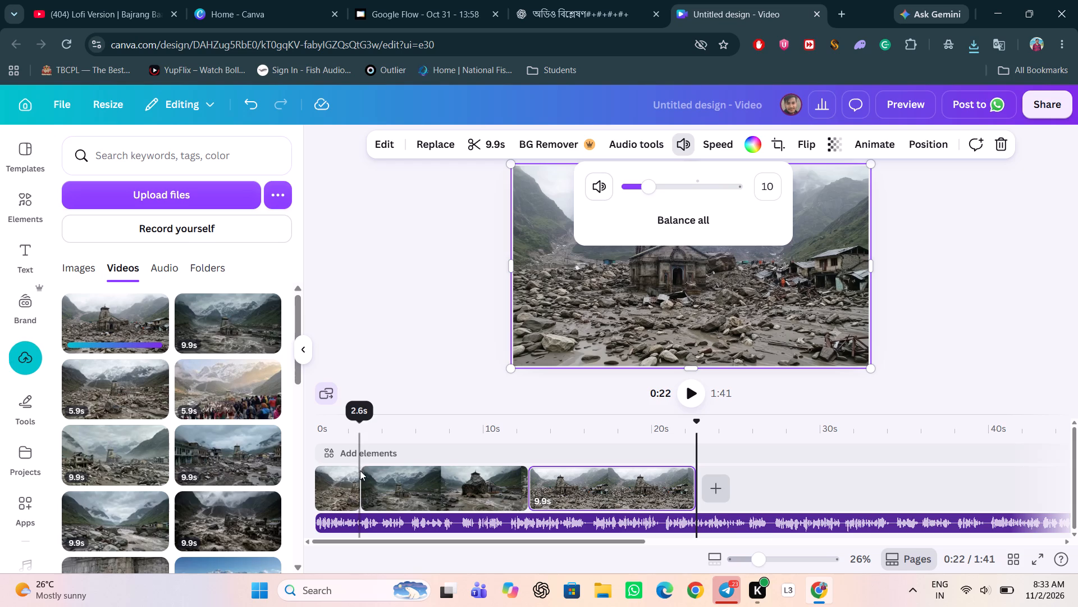
Add Dissolve transitions between the first and second clips and between the second and third clips.
{"action": "left_click", "coordinate": [358, 497]}
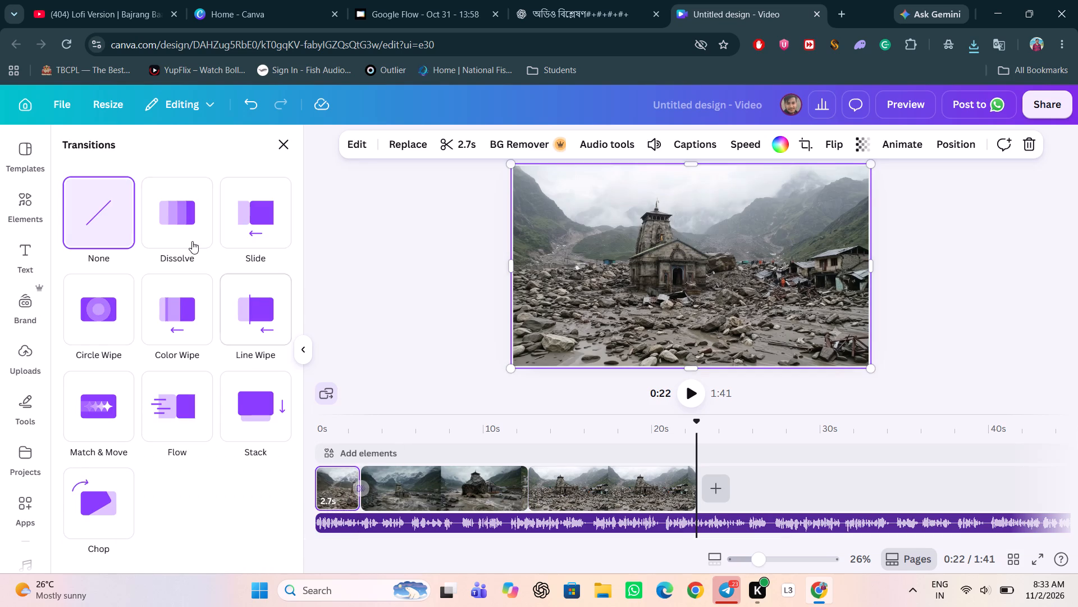
{"action": "left_click", "coordinate": [192, 241]}
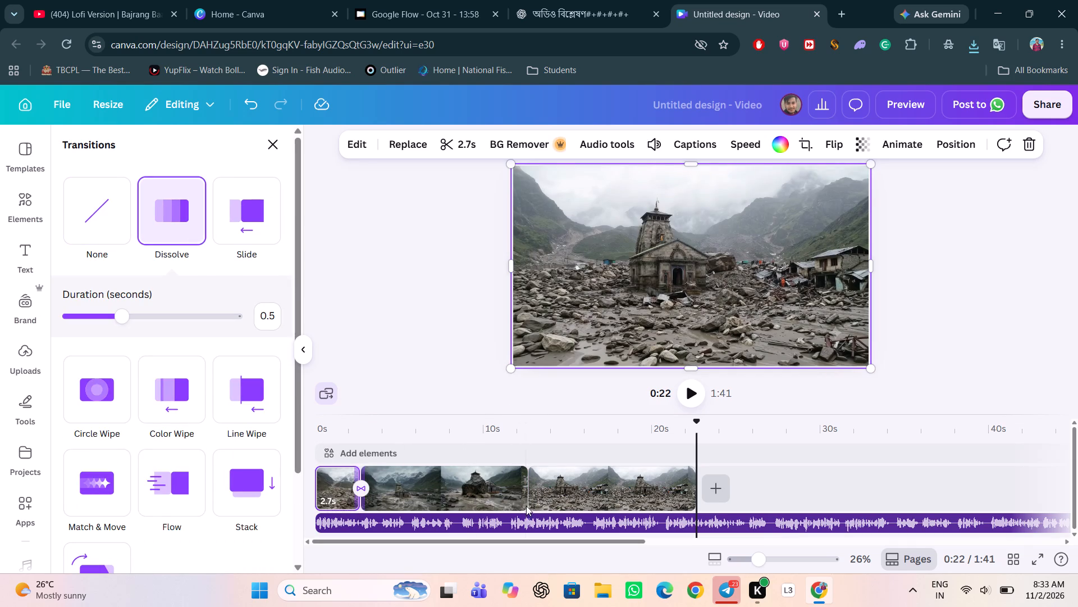
{"action": "left_click", "coordinate": [527, 499]}
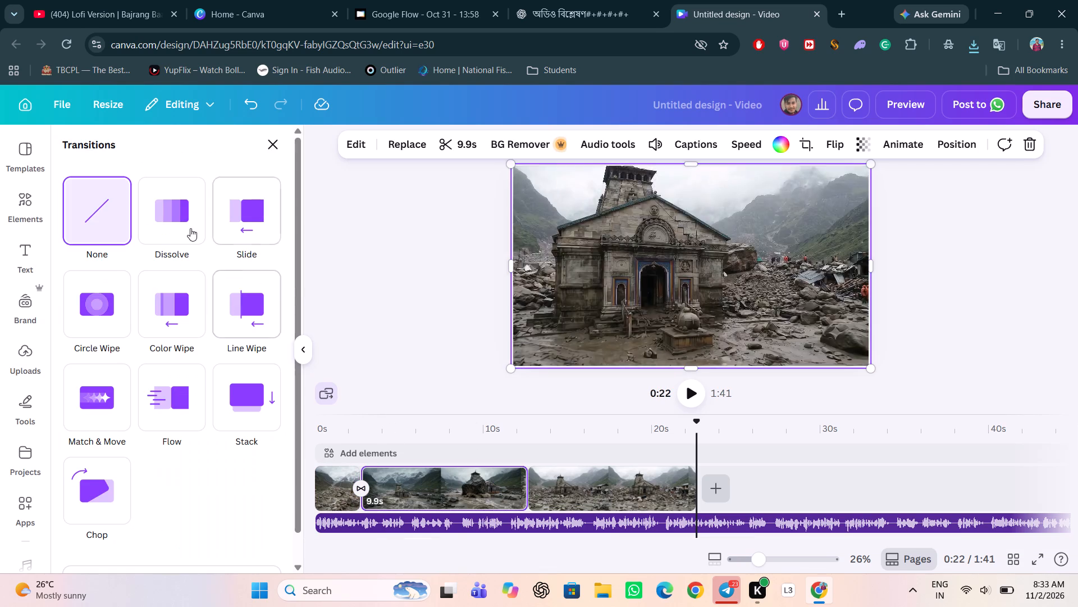
{"action": "left_click", "coordinate": [190, 228]}
{"action": "left_click", "coordinate": [428, 260]}
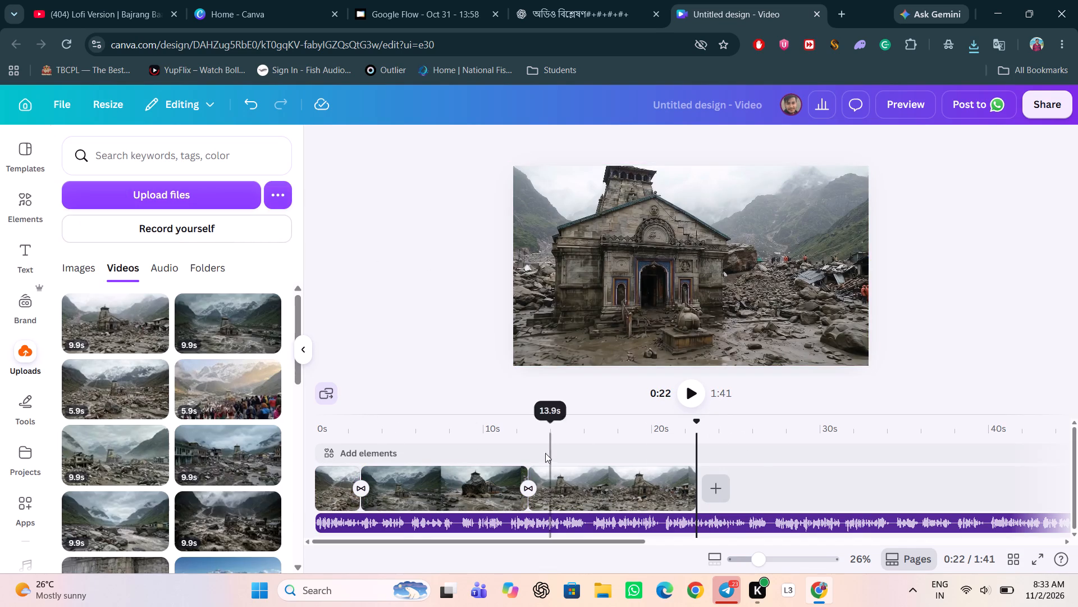
{"action": "left_click", "coordinate": [465, 425]}
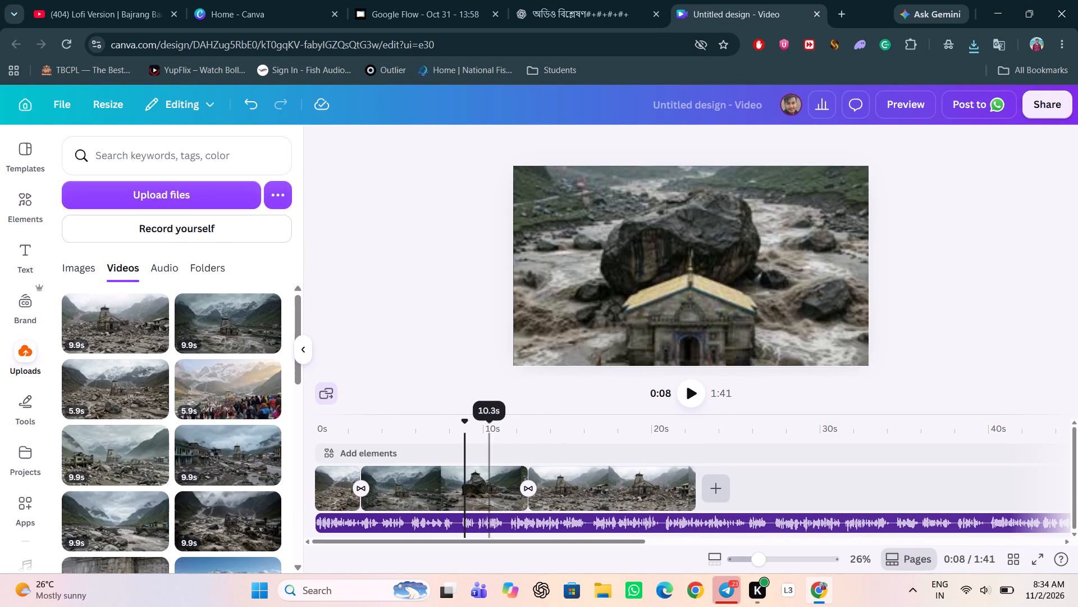
{"action": "left_click", "coordinate": [692, 397]}
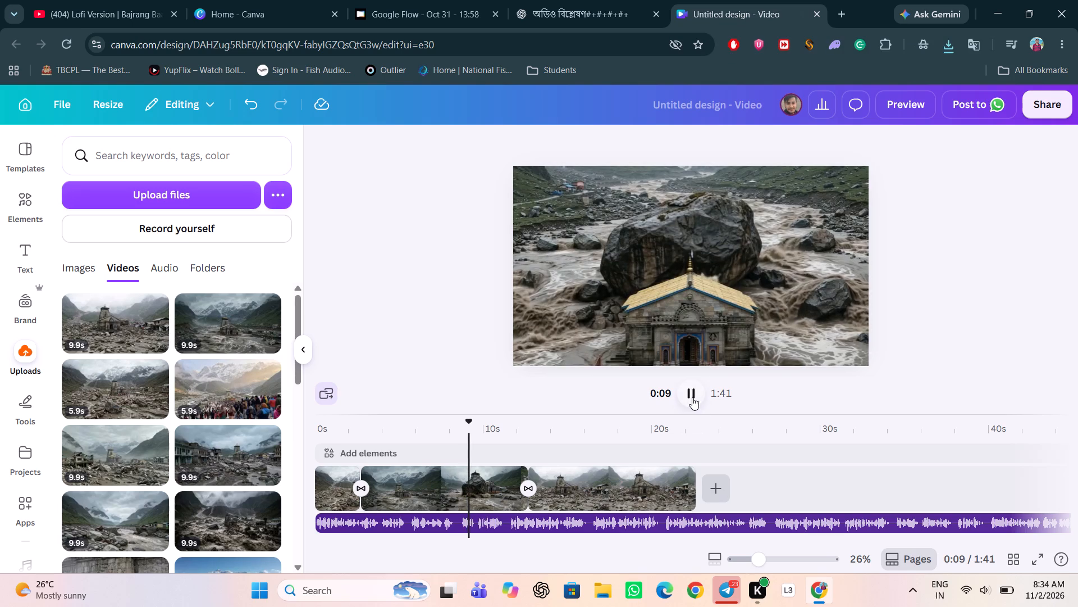
{"action": "left_click", "coordinate": [692, 397]}
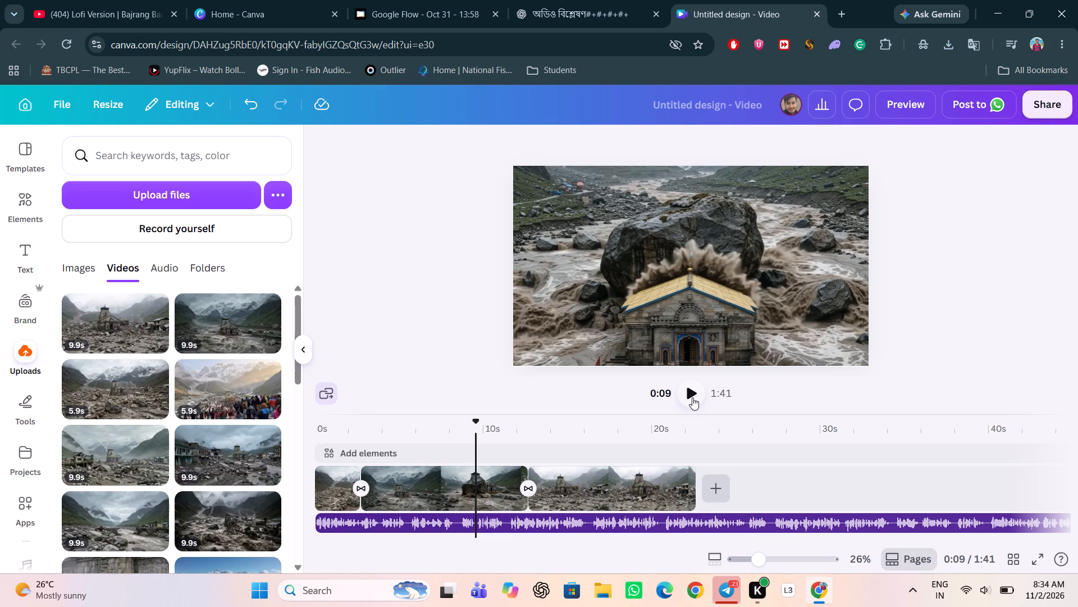
{"action": "left_click", "coordinate": [692, 397]}
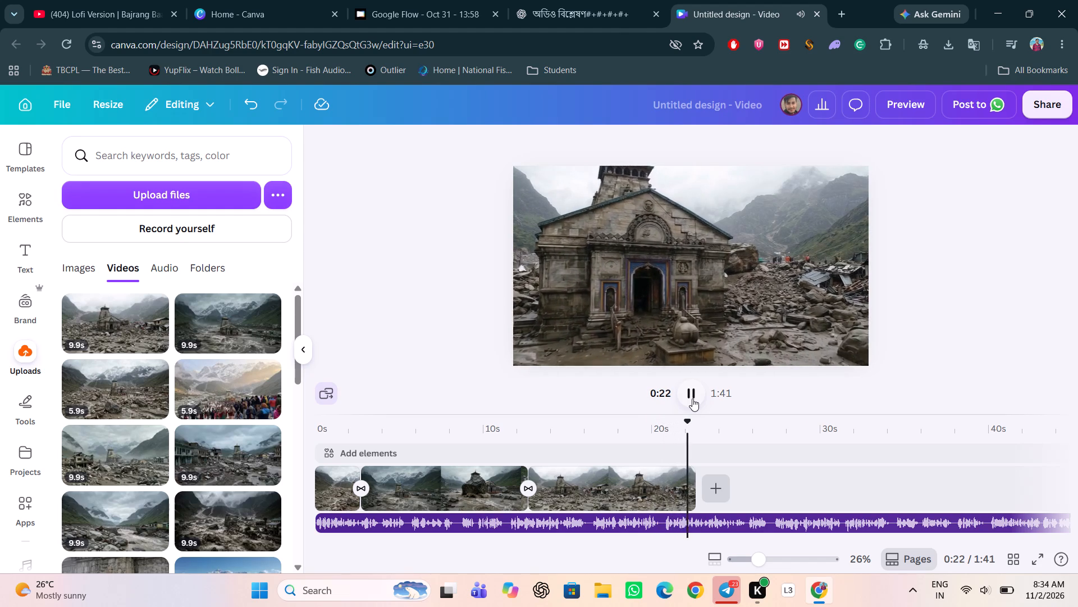
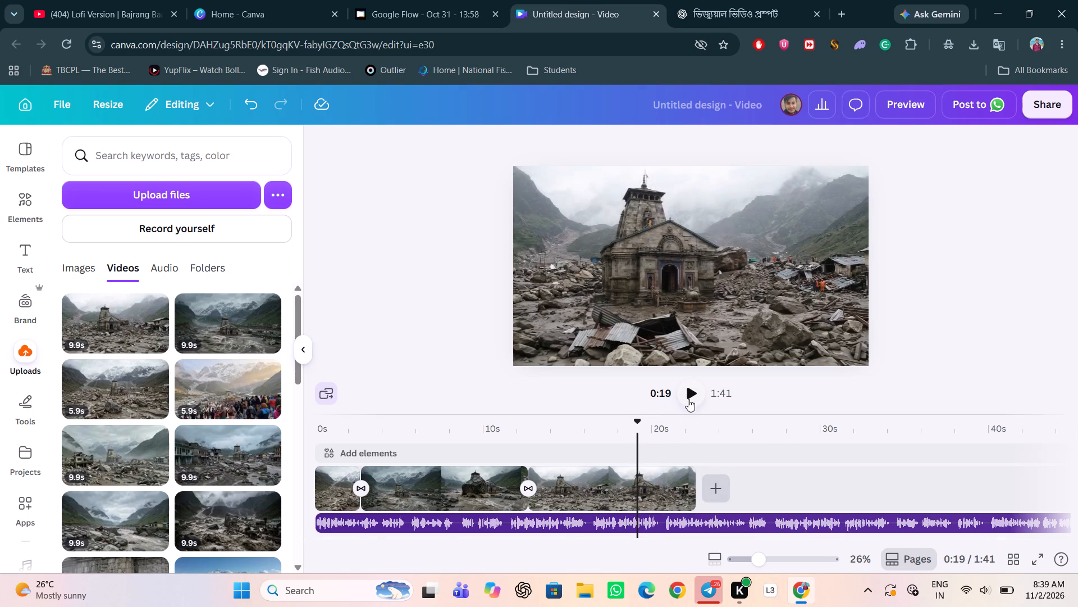
{"action": "left_click", "coordinate": [693, 396]}
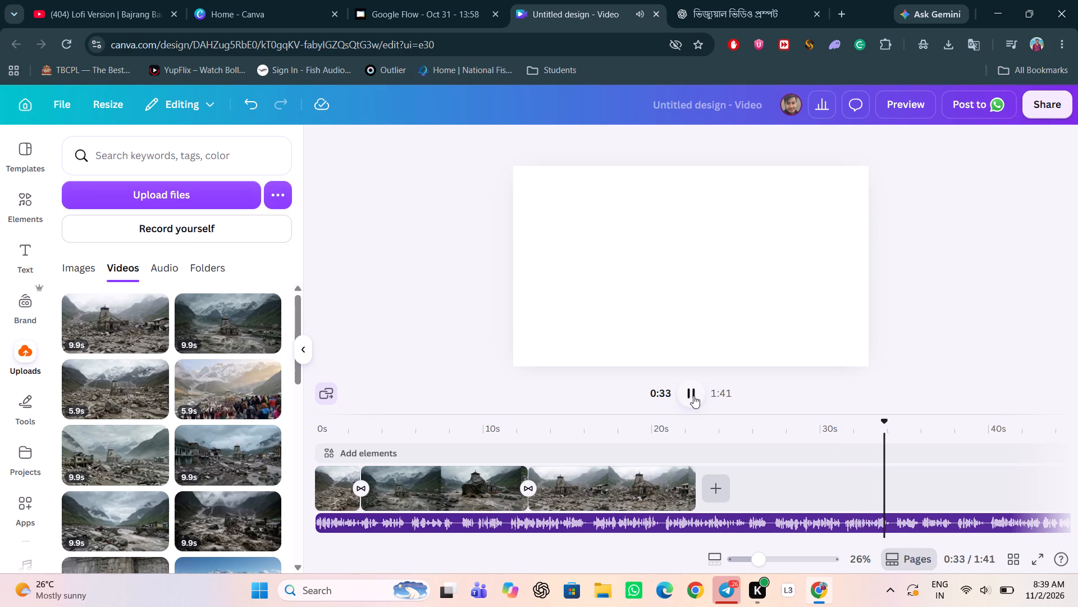
{"action": "left_click", "coordinate": [693, 396]}
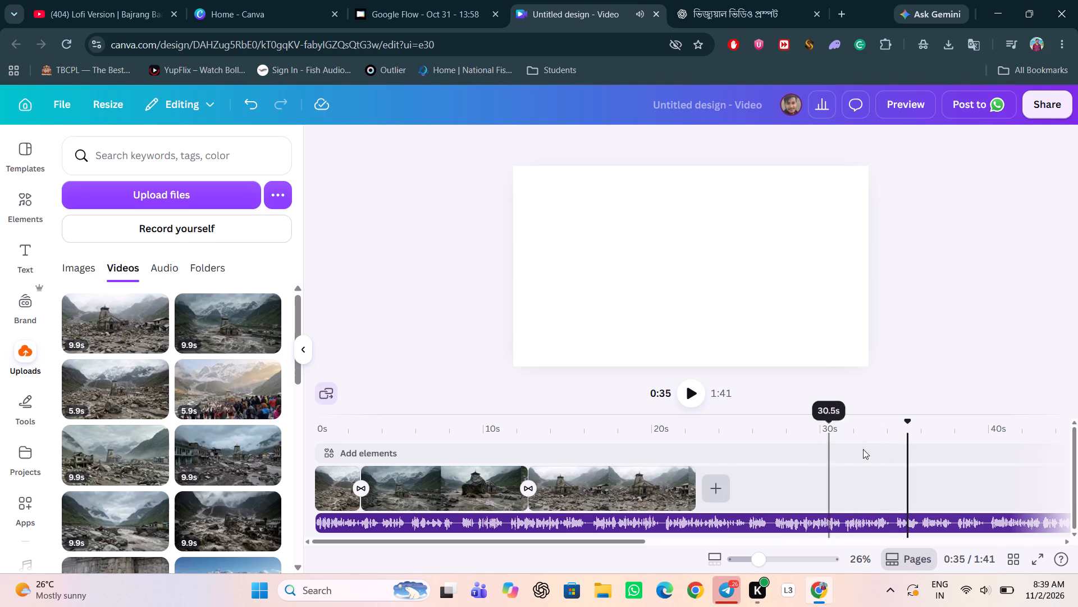
{"action": "left_click_drag", "start_coordinate": [910, 421], "coordinate": [695, 420]}
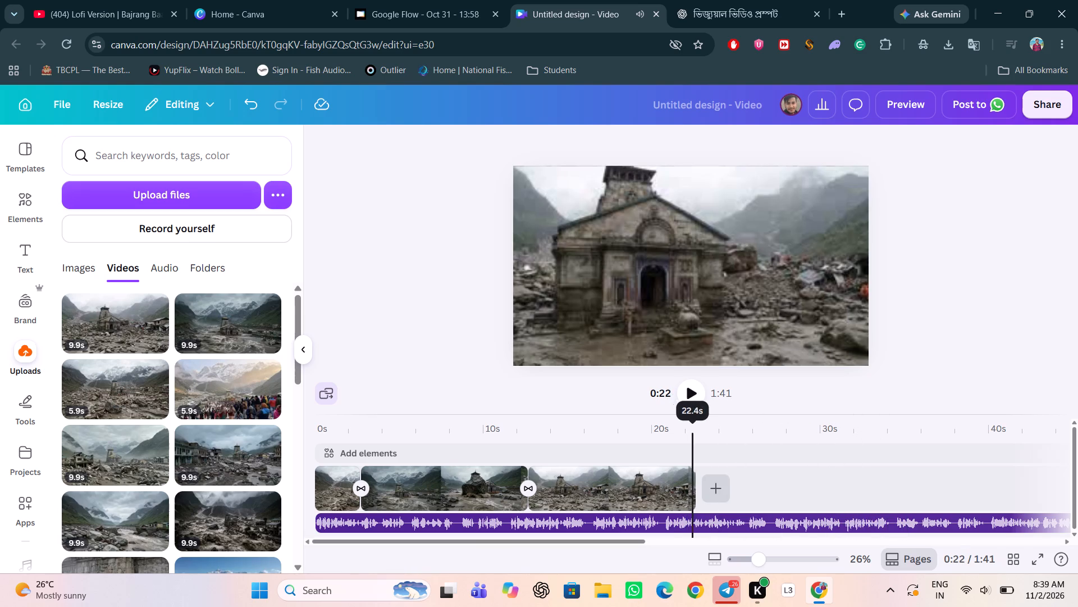
{"action": "left_click_drag", "start_coordinate": [695, 420], "coordinate": [697, 419]}
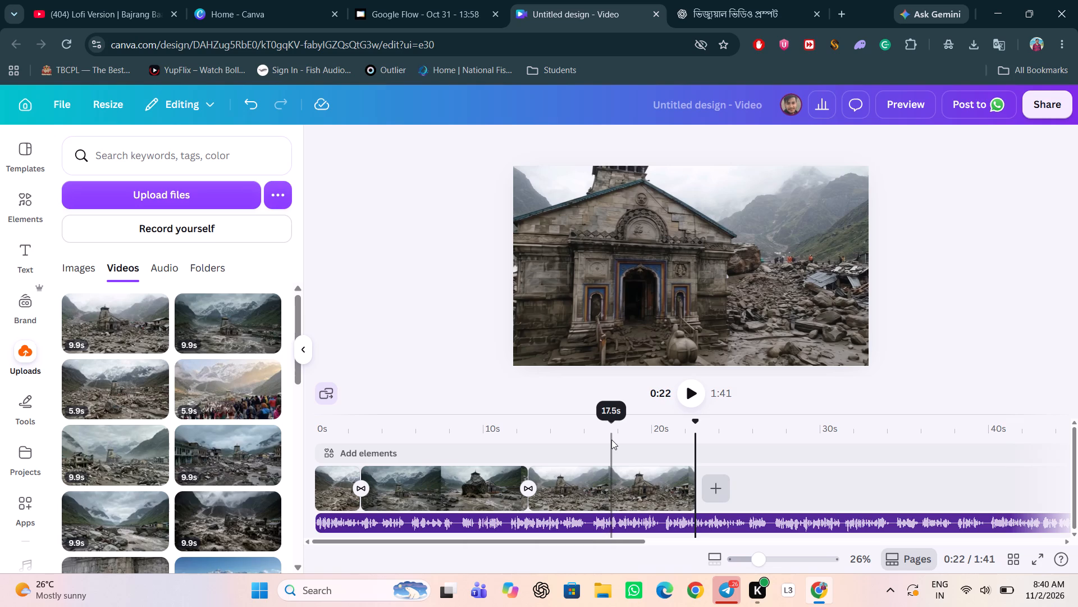
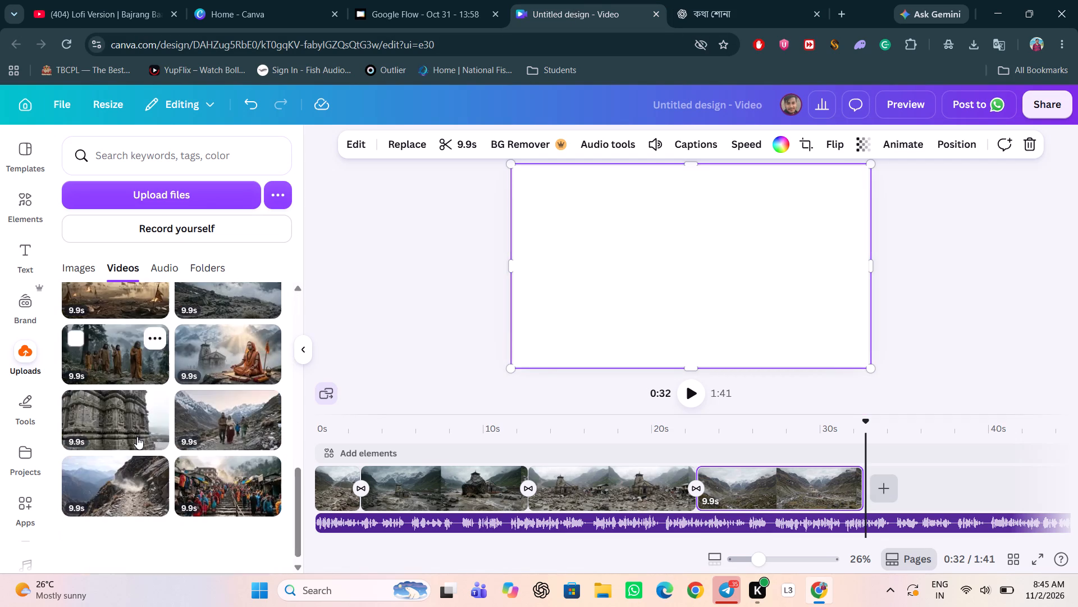
{"action": "scroll", "coordinate": [143, 438], "scroll_direction": "down", "scroll_amount": 3}
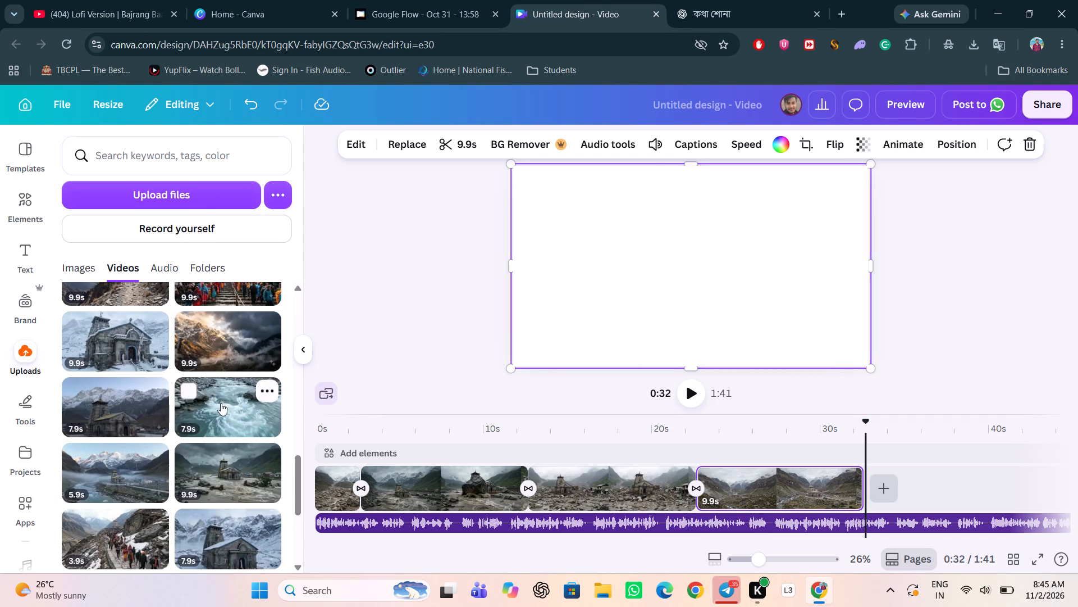
{"action": "scroll", "coordinate": [230, 407], "scroll_direction": "down", "scroll_amount": 1}
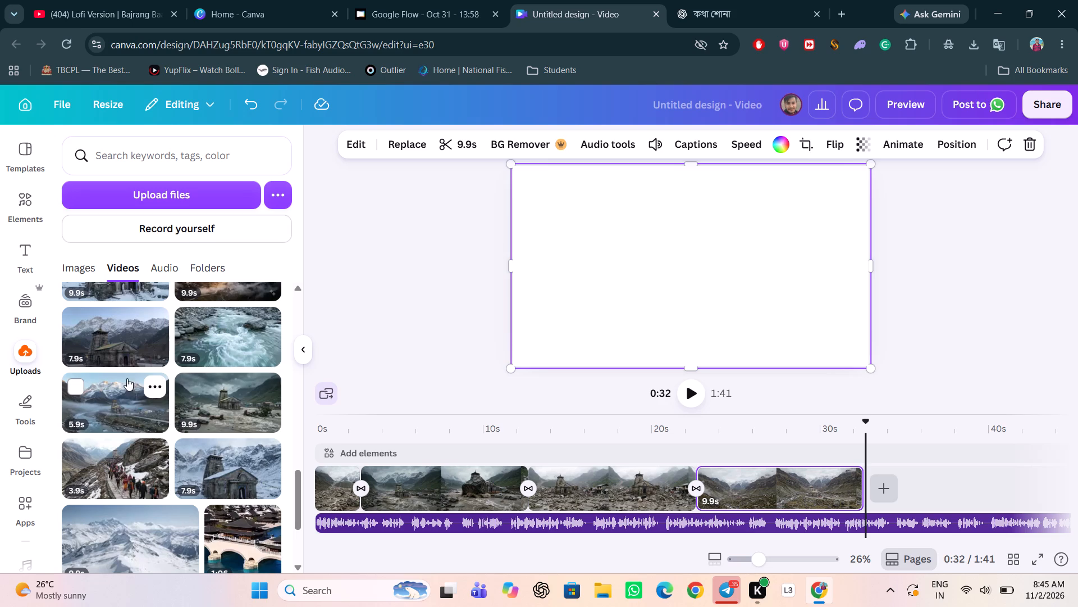
{"action": "left_click", "coordinate": [118, 340]}
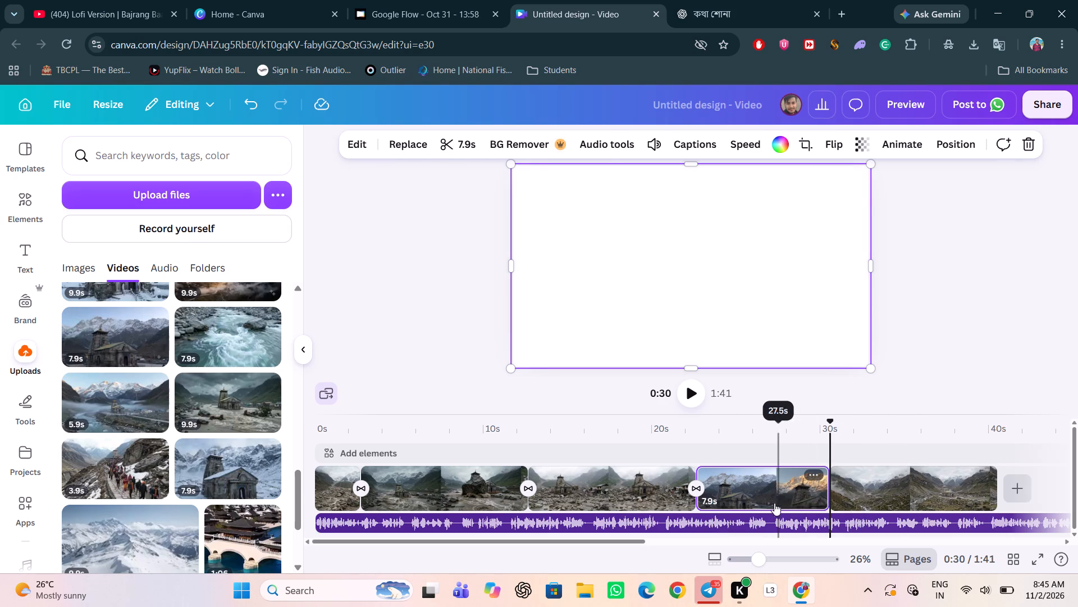
{"action": "left_click_drag", "start_coordinate": [736, 492], "coordinate": [910, 488]}
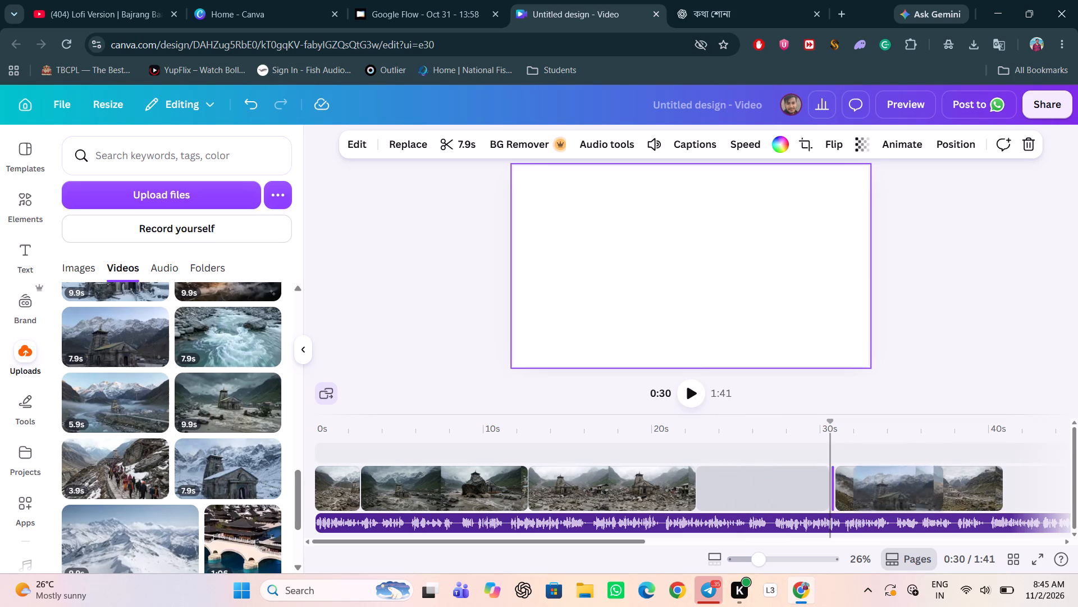
{"action": "left_click_drag", "start_coordinate": [910, 488], "coordinate": [980, 487]}
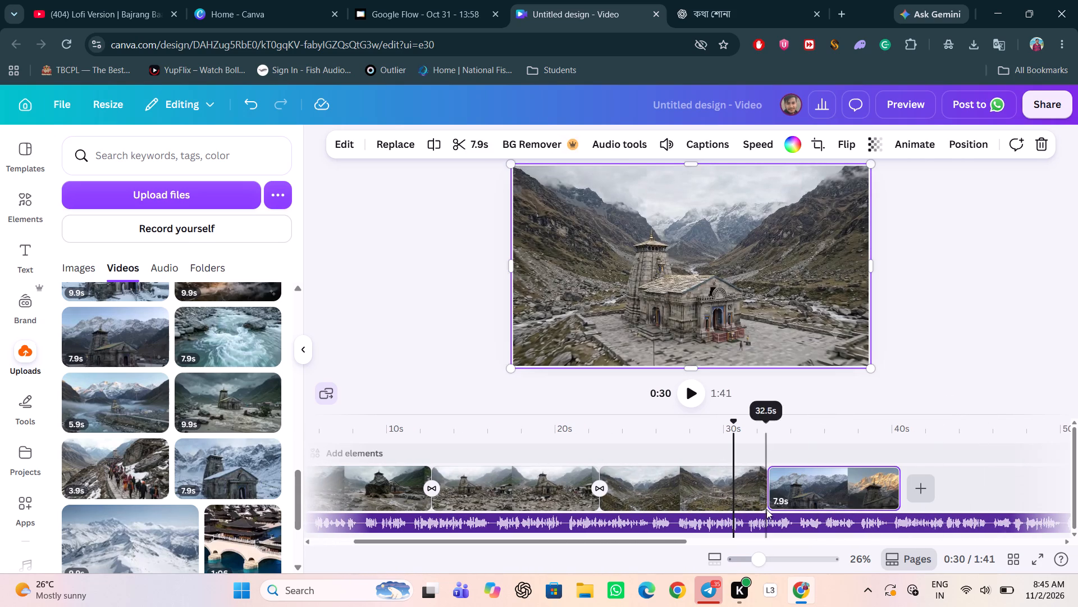
Add a Dissolve transition between the fourth clip and the newly added temple clip, and play back toward the join.
{"action": "left_click", "coordinate": [768, 501]}
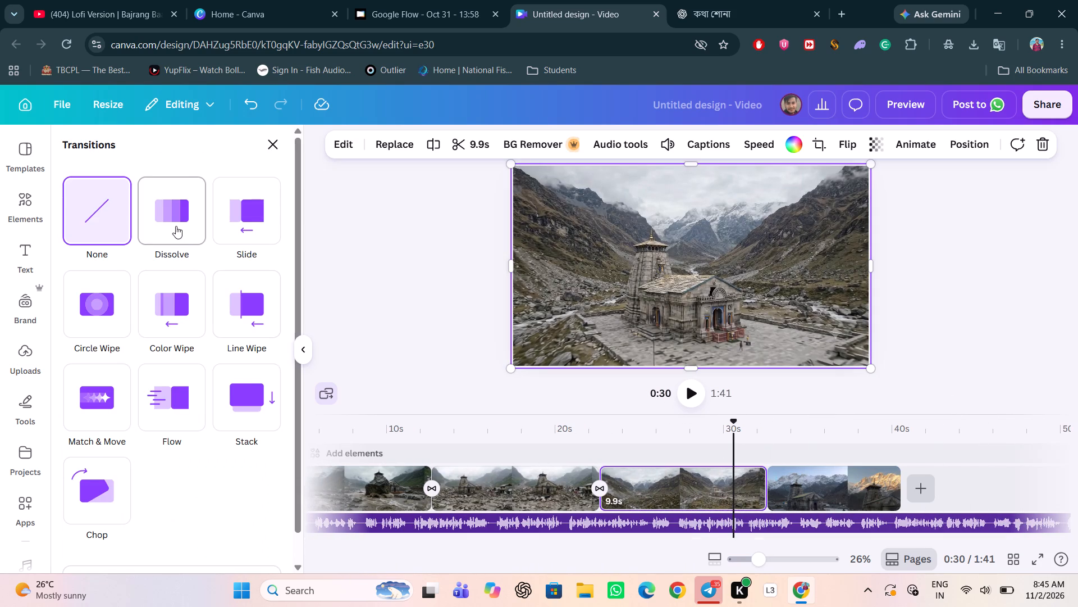
{"action": "left_click", "coordinate": [176, 226]}
{"action": "left_click_drag", "start_coordinate": [733, 425], "coordinate": [660, 424]}
{"action": "left_click", "coordinate": [692, 393]}
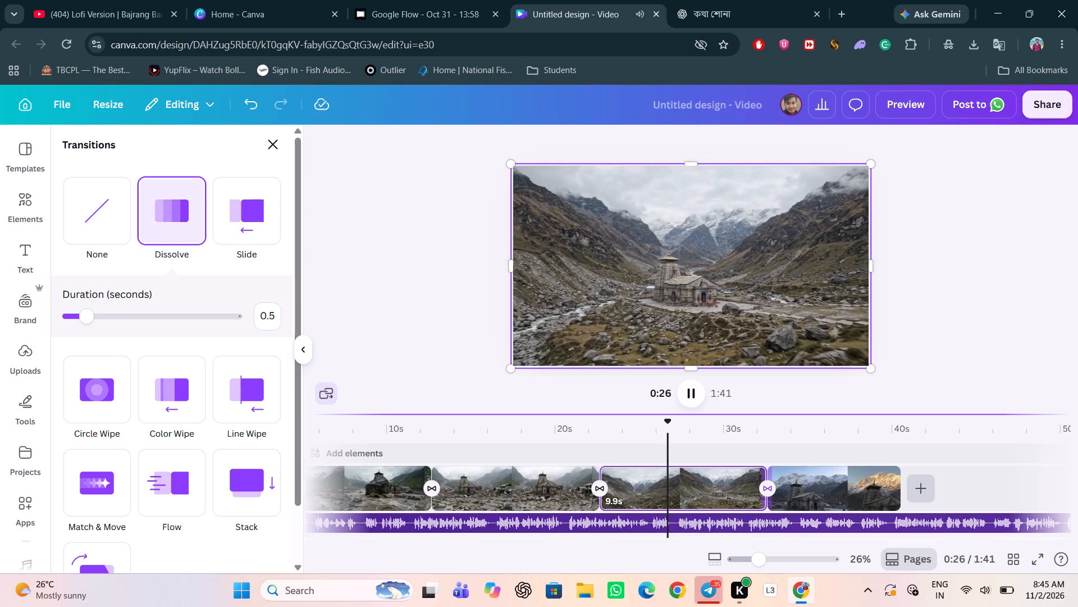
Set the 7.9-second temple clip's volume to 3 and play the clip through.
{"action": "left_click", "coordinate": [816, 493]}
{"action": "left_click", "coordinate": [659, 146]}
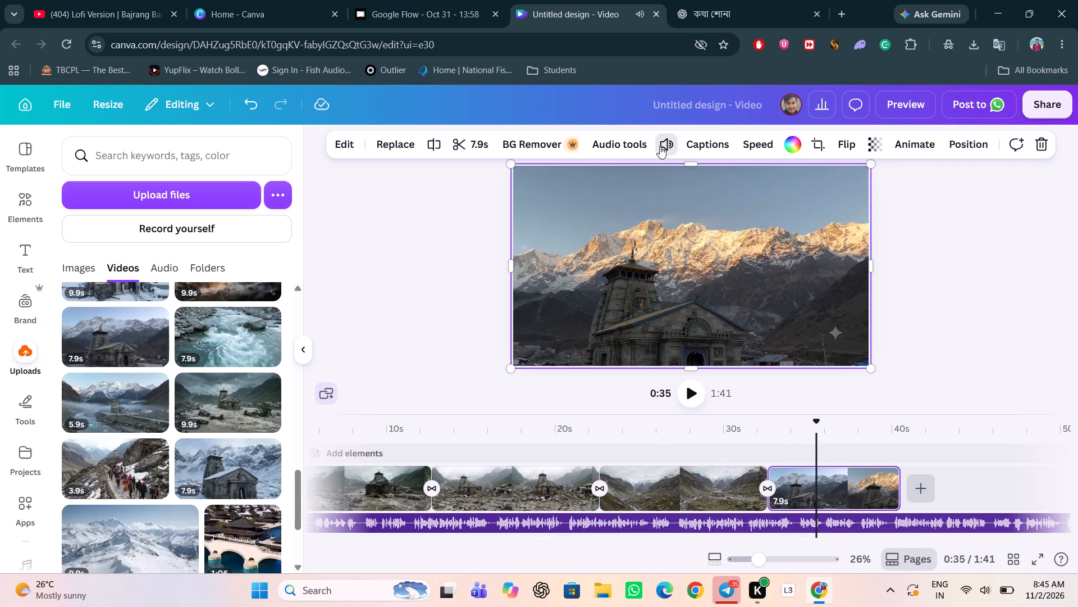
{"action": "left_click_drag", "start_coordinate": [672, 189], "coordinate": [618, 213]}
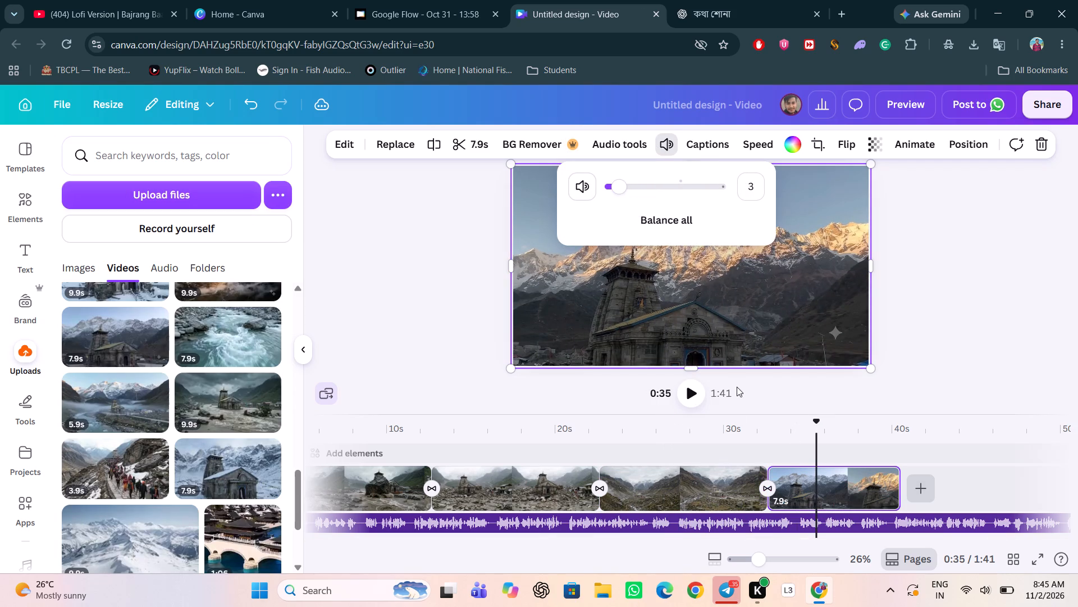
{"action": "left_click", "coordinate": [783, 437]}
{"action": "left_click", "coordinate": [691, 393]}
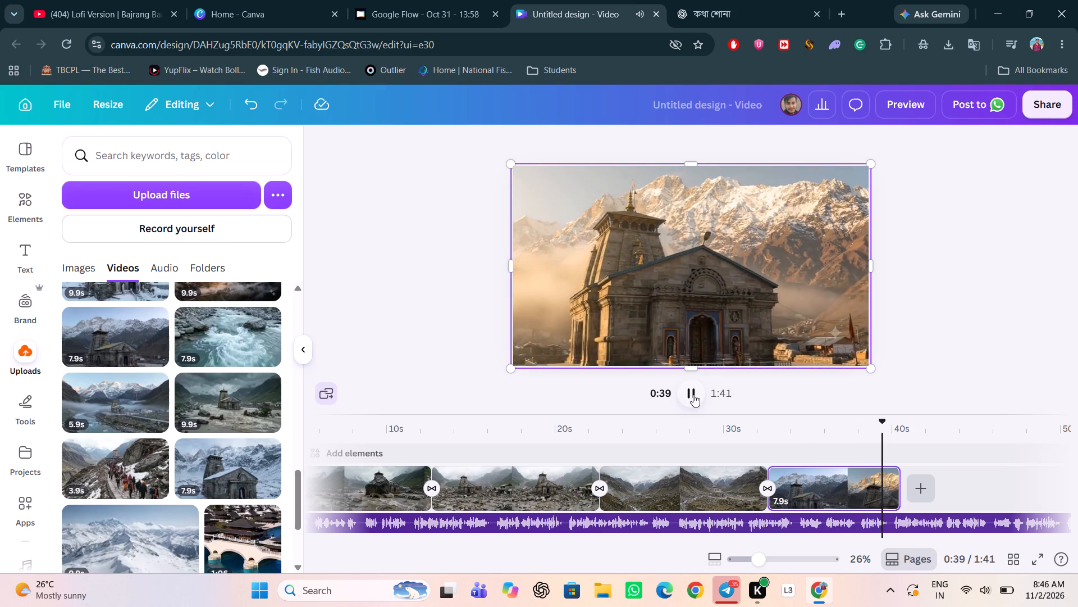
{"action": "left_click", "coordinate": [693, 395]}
Look for a replacement among the uploaded videos and delete the 7.9-second temple clip from the end of the timeline.
{"action": "scroll", "coordinate": [154, 406], "scroll_direction": "up", "scroll_amount": 4}
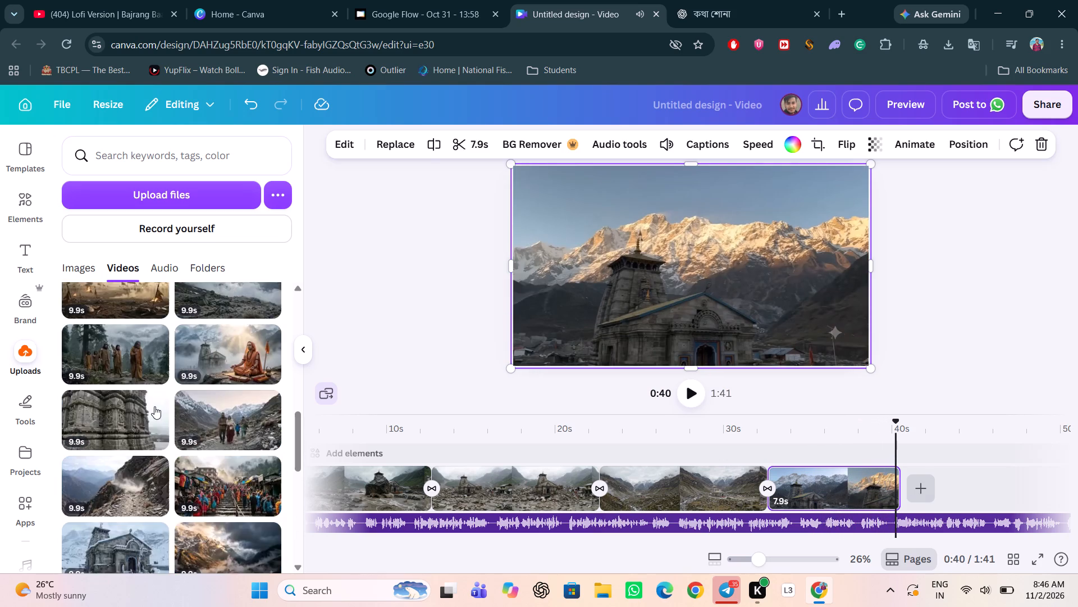
{"action": "scroll", "coordinate": [154, 406], "scroll_direction": "up", "scroll_amount": 11}
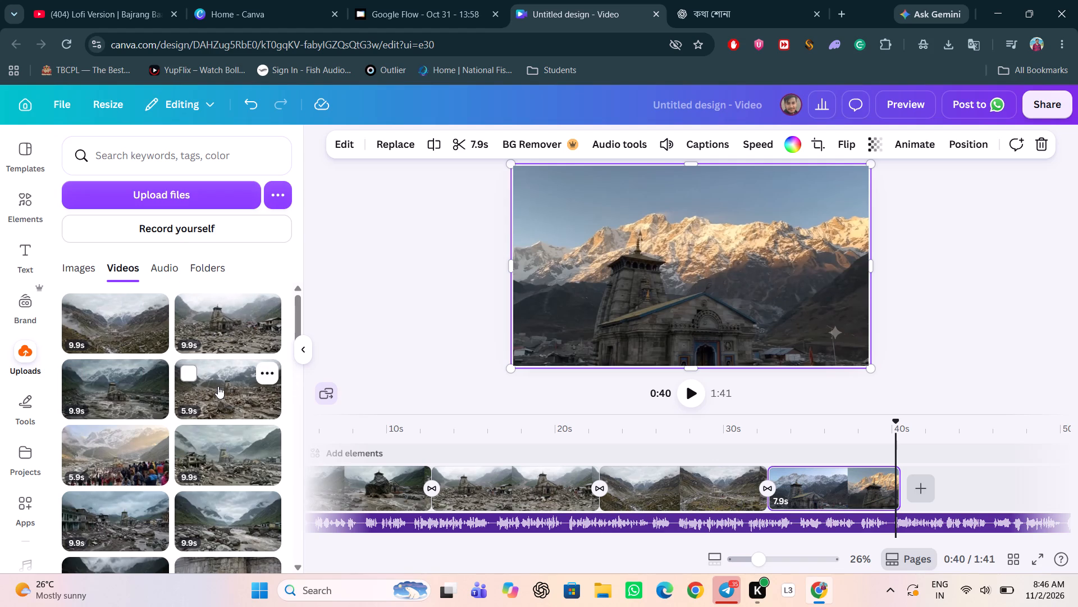
{"action": "right_click", "coordinate": [792, 484]}
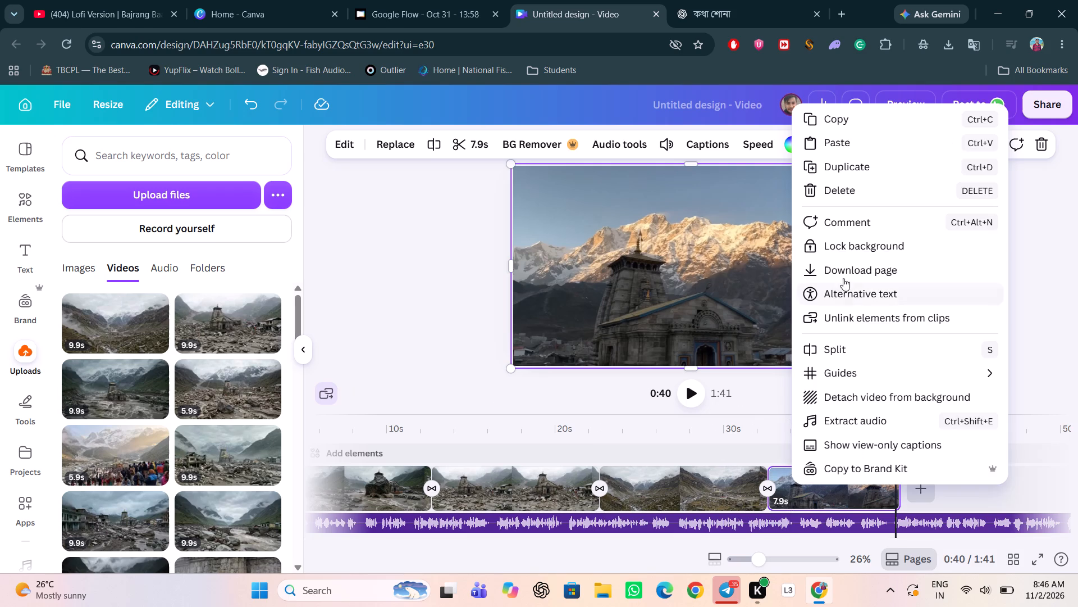
{"action": "left_click", "coordinate": [843, 192]}
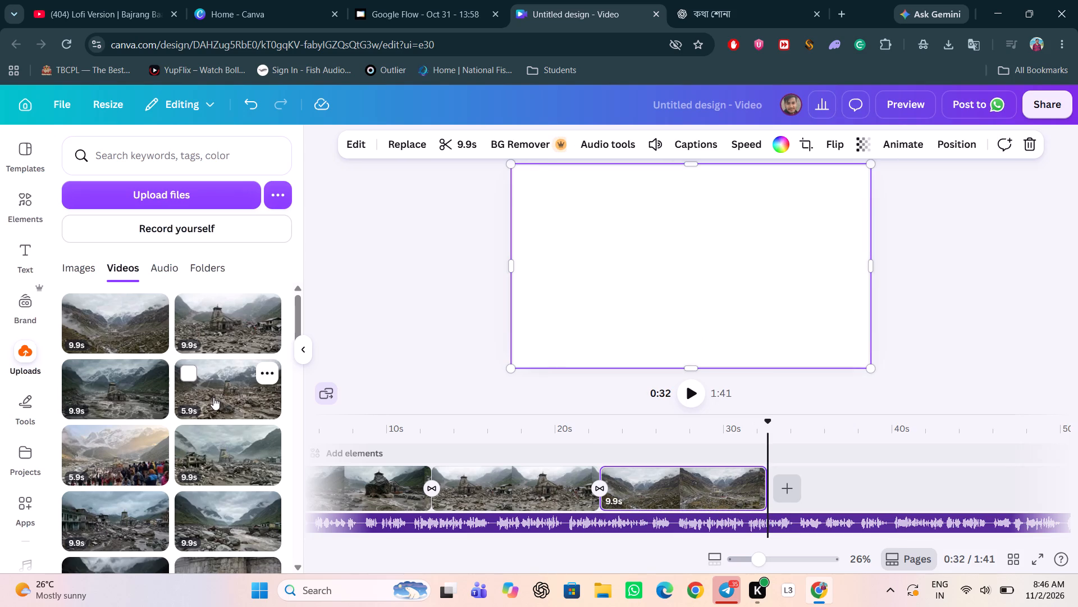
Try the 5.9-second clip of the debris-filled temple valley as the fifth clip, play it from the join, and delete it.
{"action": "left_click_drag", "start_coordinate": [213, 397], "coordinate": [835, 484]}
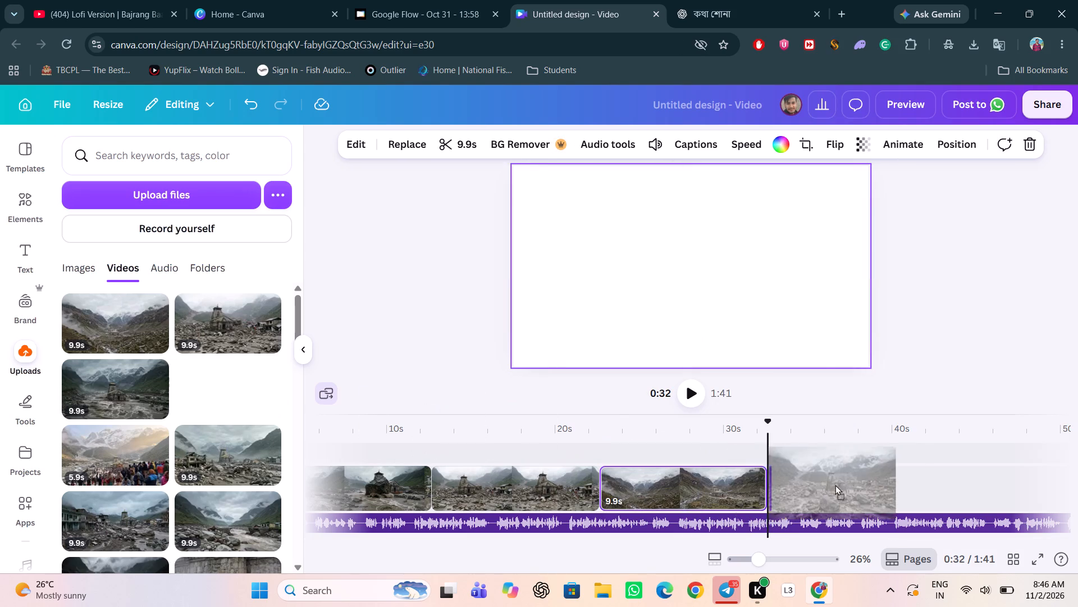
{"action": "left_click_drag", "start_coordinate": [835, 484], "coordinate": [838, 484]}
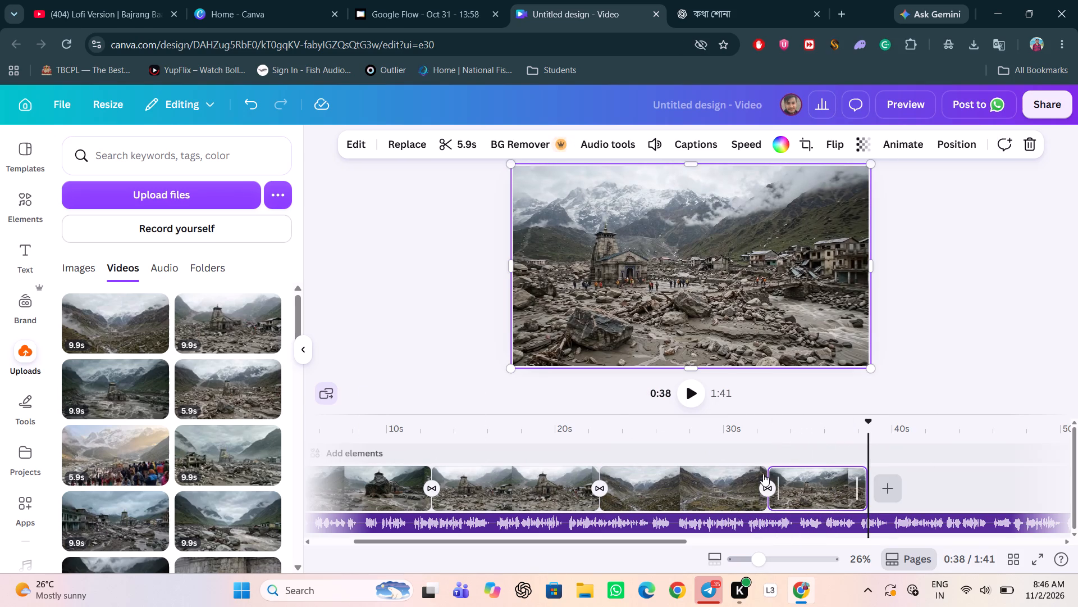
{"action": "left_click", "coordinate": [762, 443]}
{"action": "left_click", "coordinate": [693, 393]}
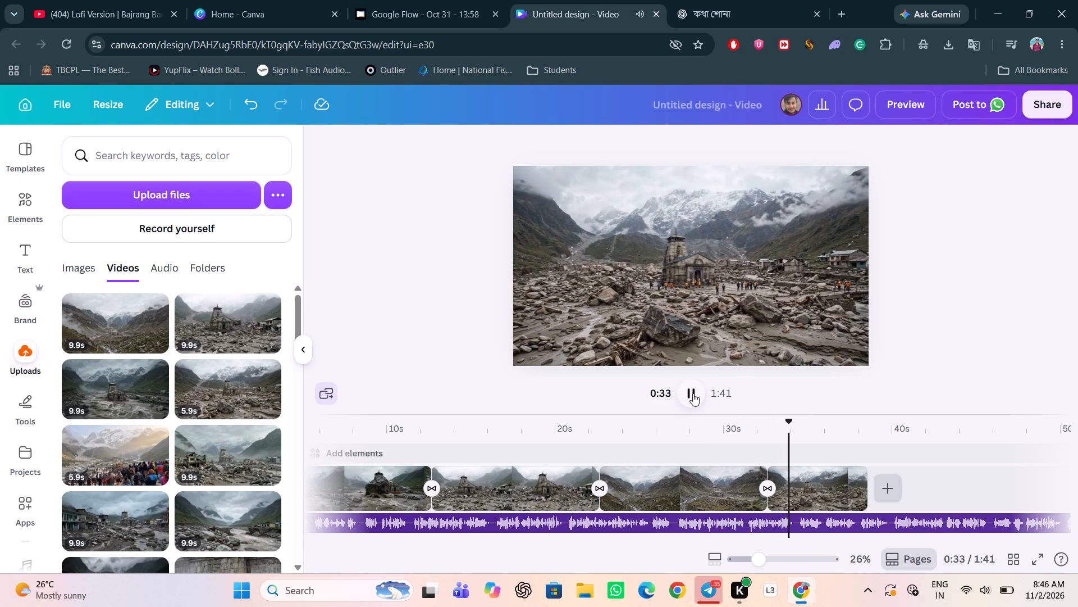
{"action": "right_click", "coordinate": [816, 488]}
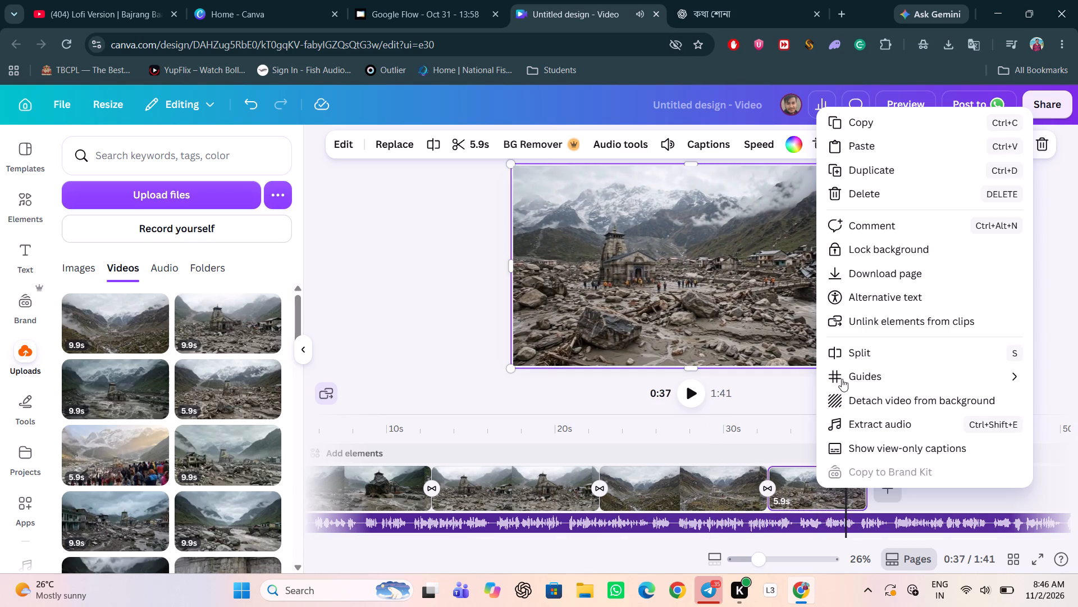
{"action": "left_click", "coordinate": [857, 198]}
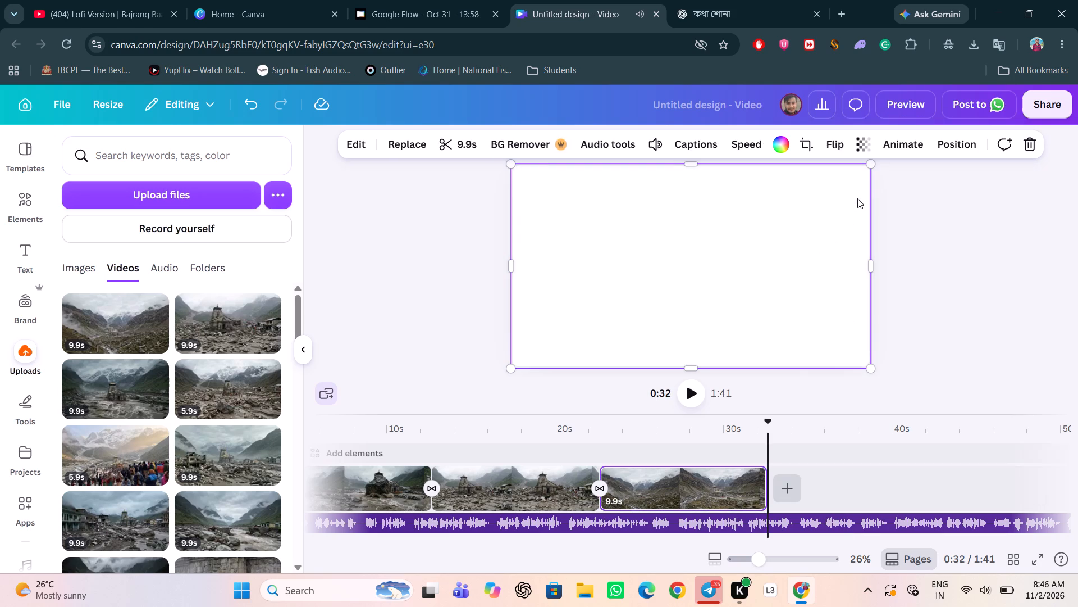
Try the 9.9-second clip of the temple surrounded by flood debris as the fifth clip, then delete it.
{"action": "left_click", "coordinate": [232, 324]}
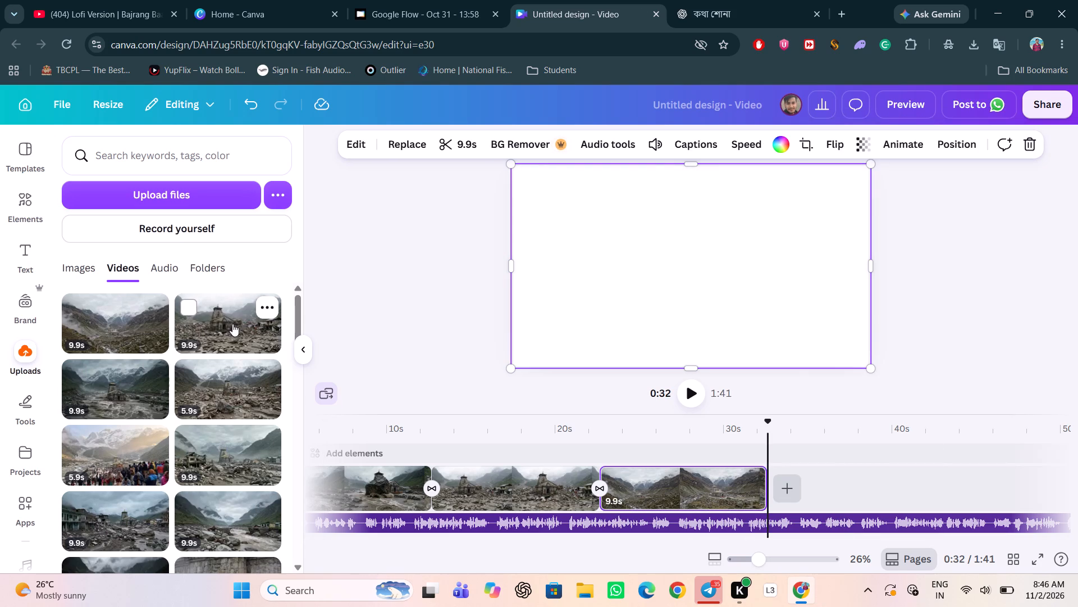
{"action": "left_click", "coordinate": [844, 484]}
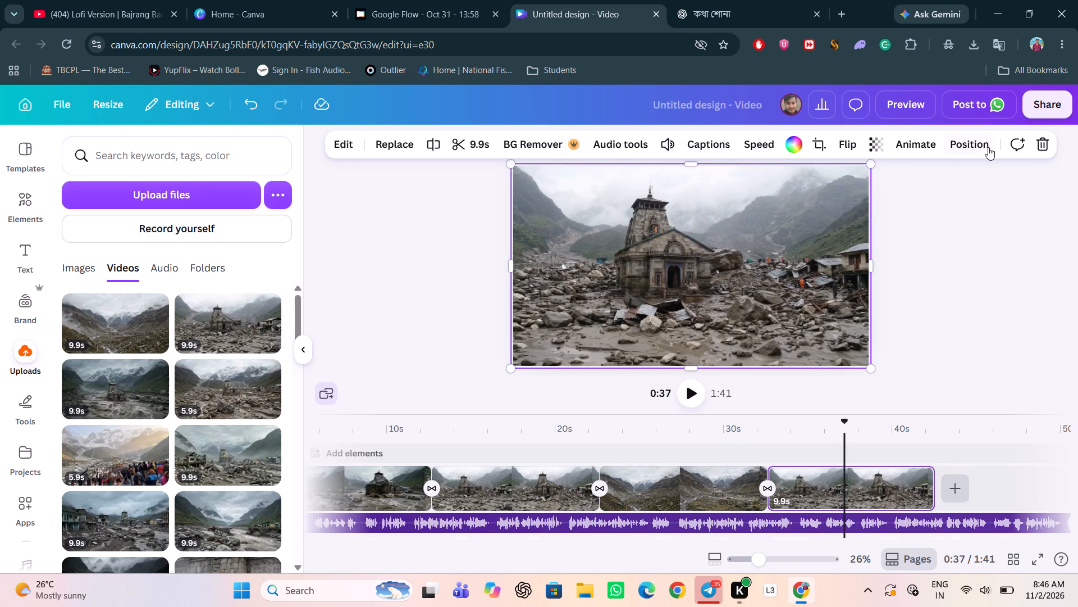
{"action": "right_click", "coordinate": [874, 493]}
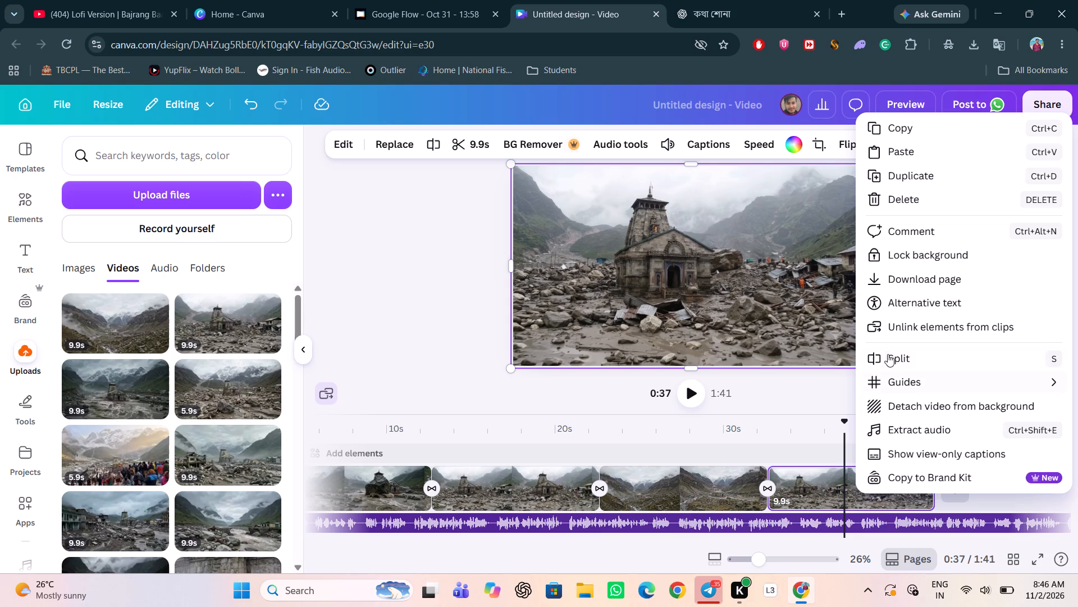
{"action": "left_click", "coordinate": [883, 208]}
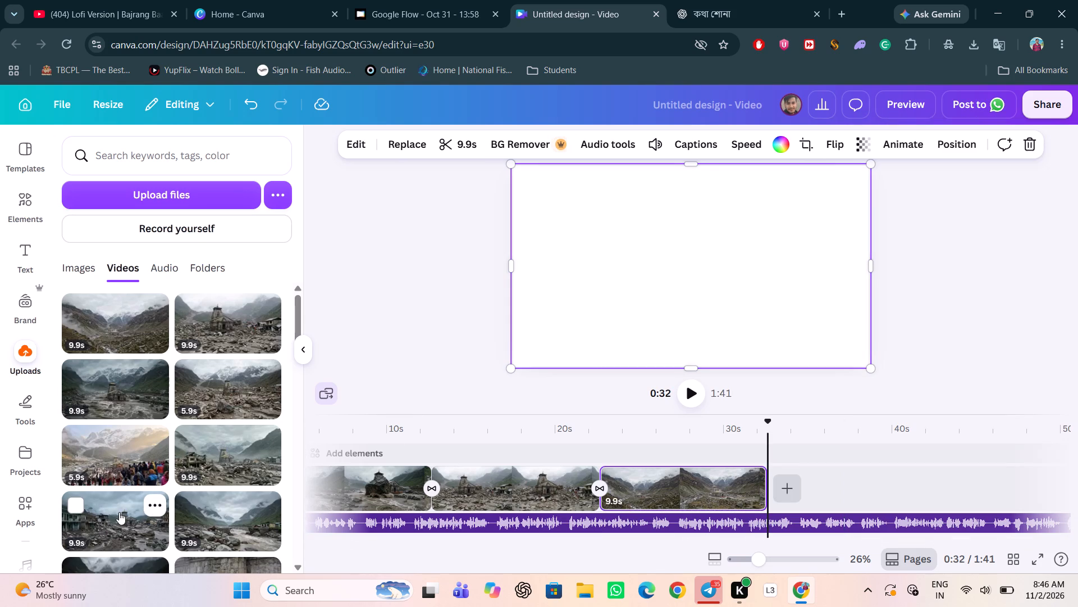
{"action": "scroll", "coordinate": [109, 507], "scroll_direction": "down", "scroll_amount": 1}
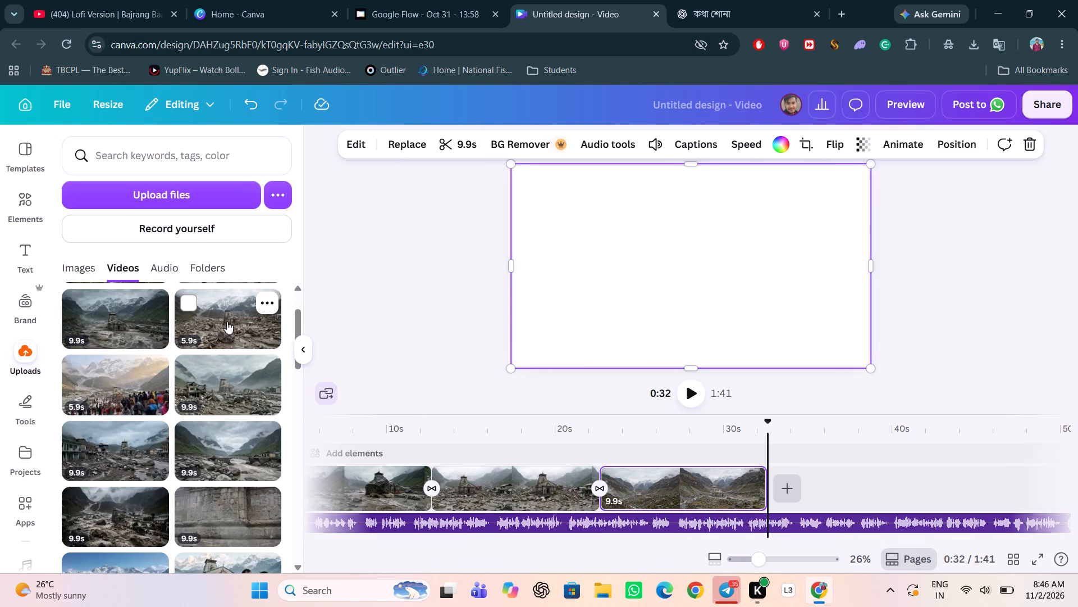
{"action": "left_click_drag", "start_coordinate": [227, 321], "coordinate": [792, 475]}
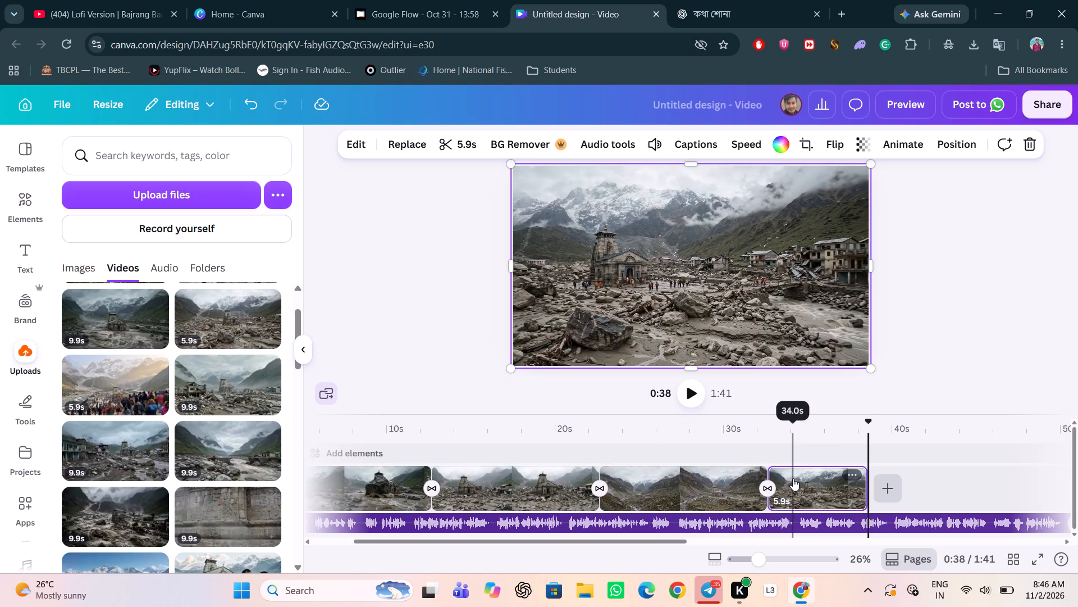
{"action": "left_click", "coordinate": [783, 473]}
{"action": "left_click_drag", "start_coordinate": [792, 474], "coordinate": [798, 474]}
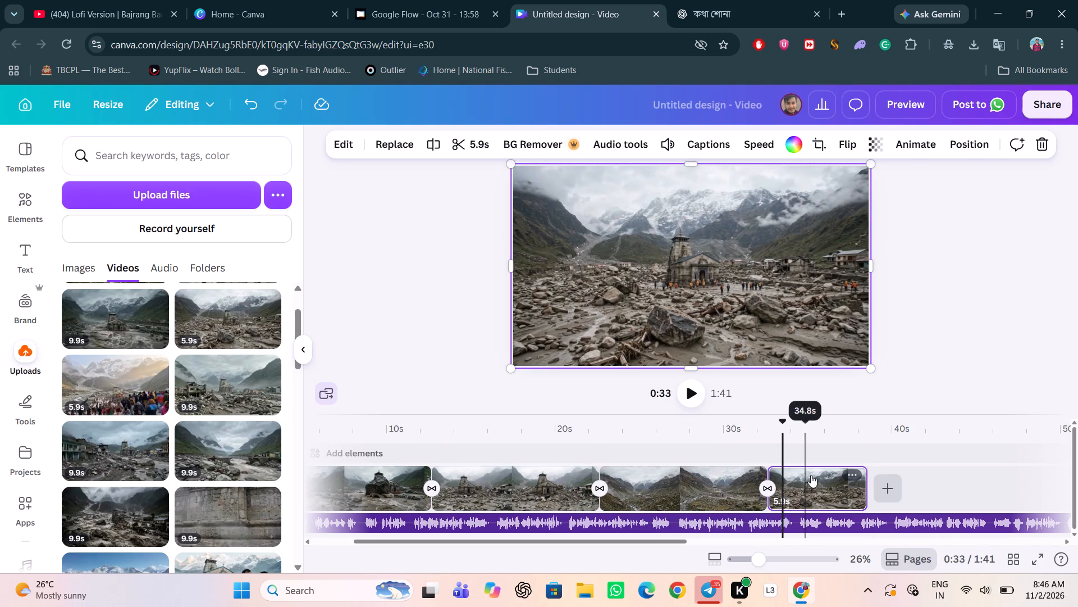
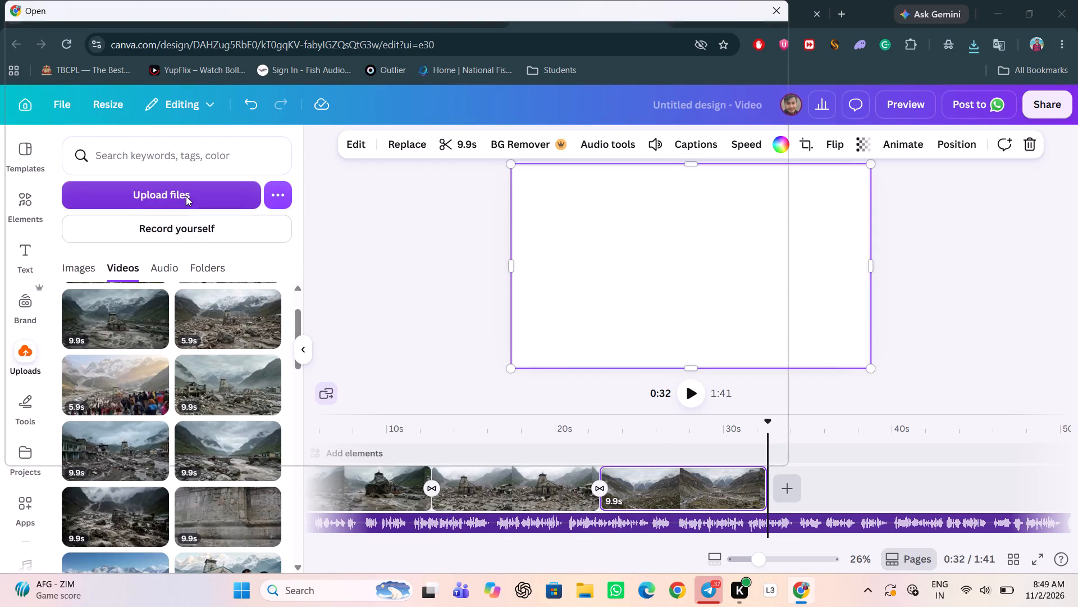
{"action": "double_click", "coordinate": [173, 132]}
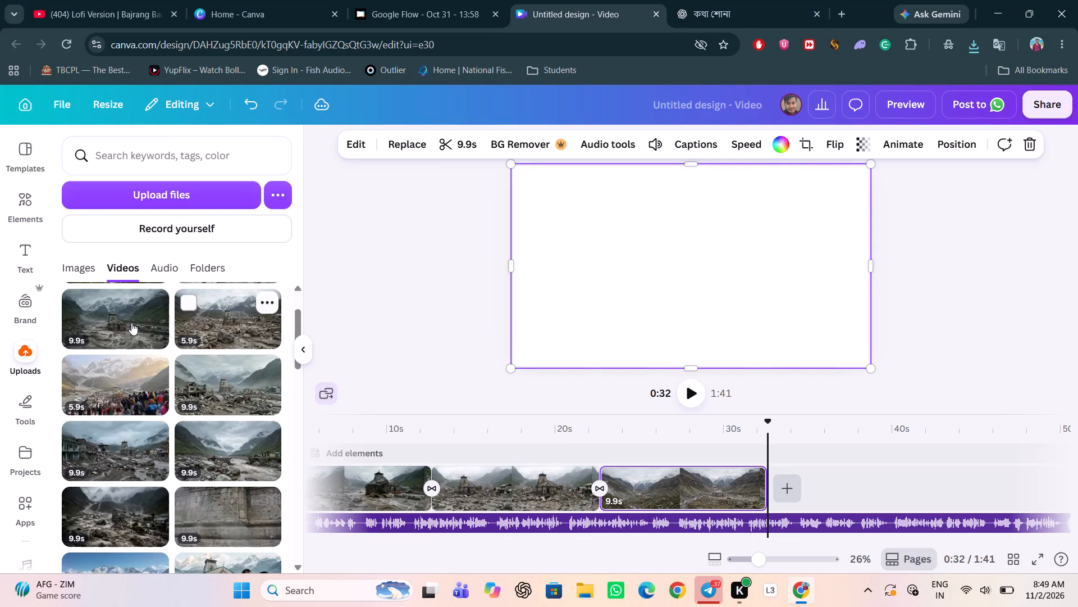
{"action": "scroll", "coordinate": [126, 356], "scroll_direction": "up", "scroll_amount": 6}
{"action": "left_click", "coordinate": [114, 315]}
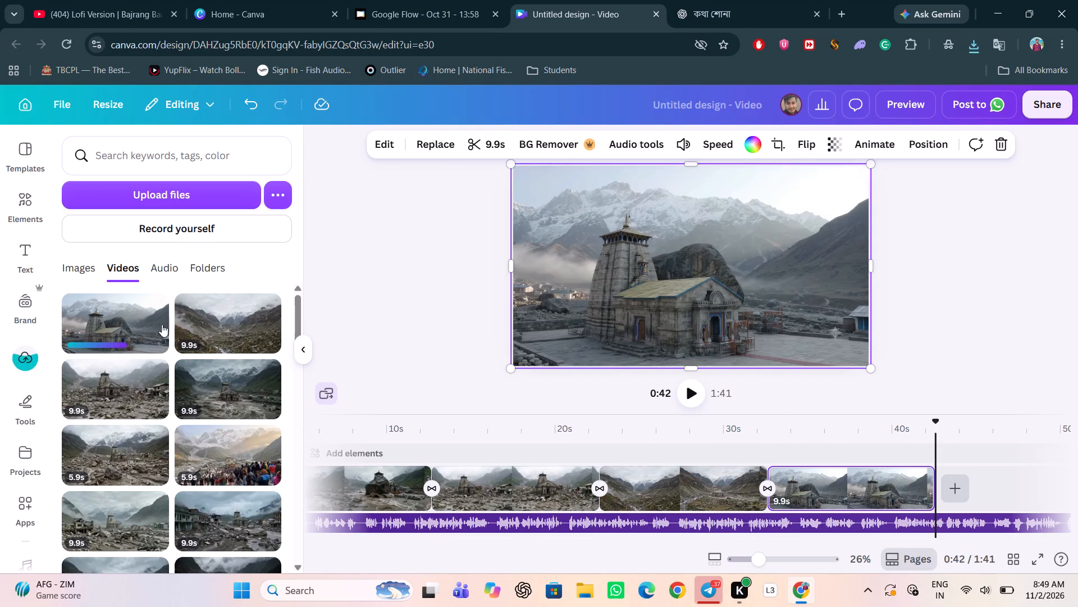
Lower the volume of the new Bhim Shila clip.
{"action": "left_click", "coordinate": [702, 451]}
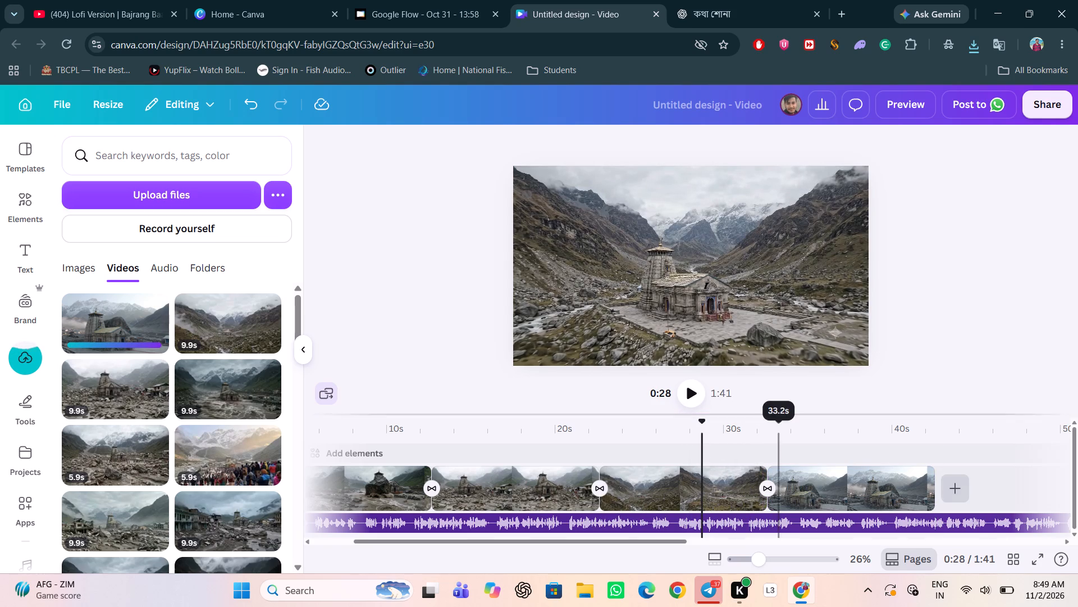
{"action": "left_click", "coordinate": [818, 490]}
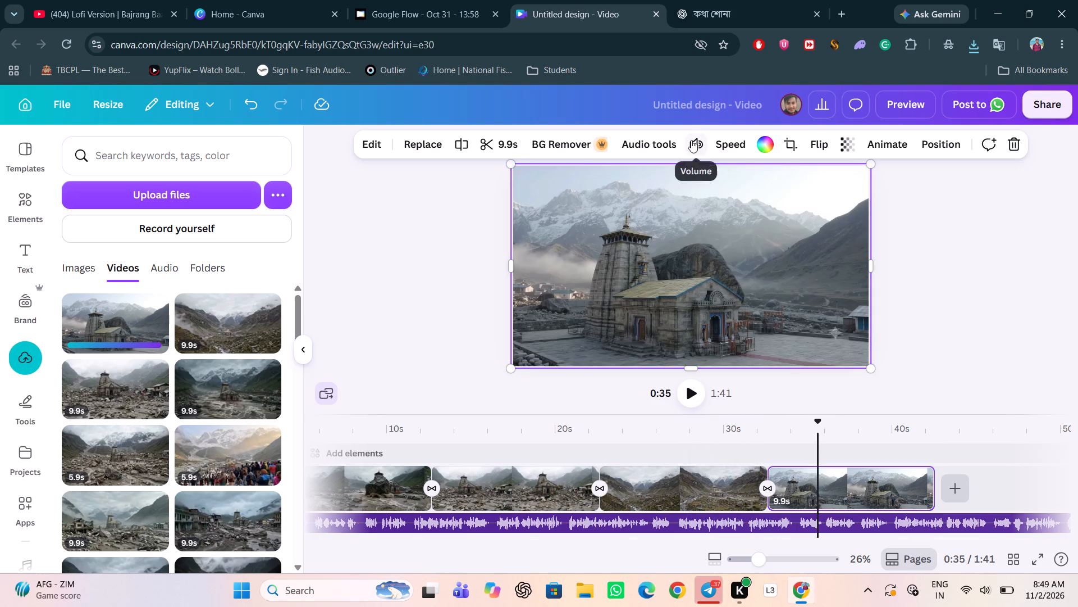
{"action": "left_click", "coordinate": [691, 140]}
{"action": "left_click_drag", "start_coordinate": [709, 191], "coordinate": [677, 206]}
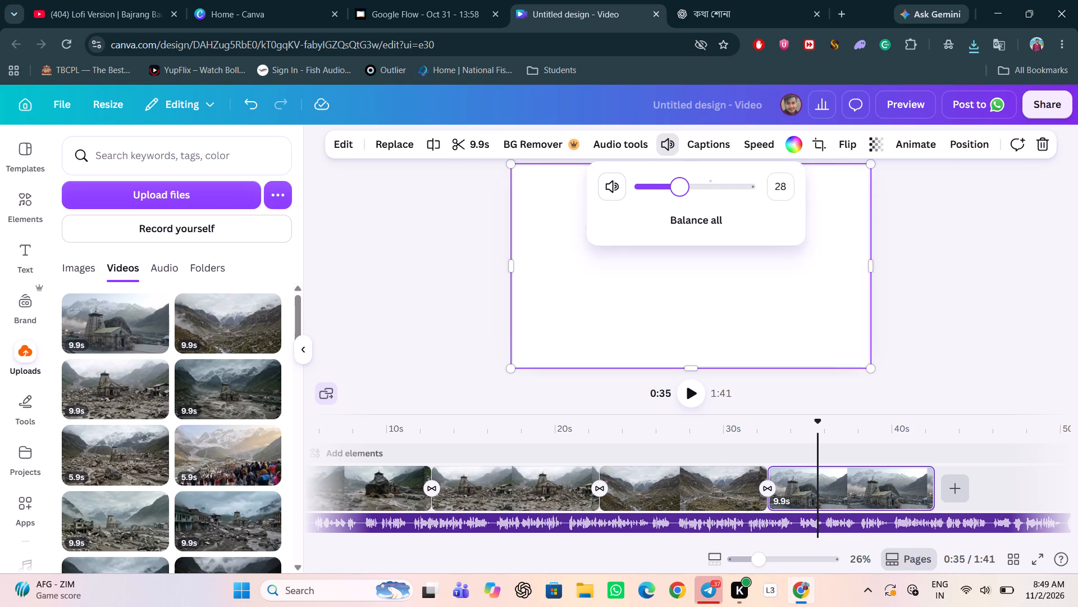
{"action": "left_click_drag", "start_coordinate": [677, 206], "coordinate": [662, 215]}
Play the video from about 0:29 through the end of the Bhim Shila clip to check it against the narration.
{"action": "left_click_drag", "start_coordinate": [817, 418], "coordinate": [784, 420]}
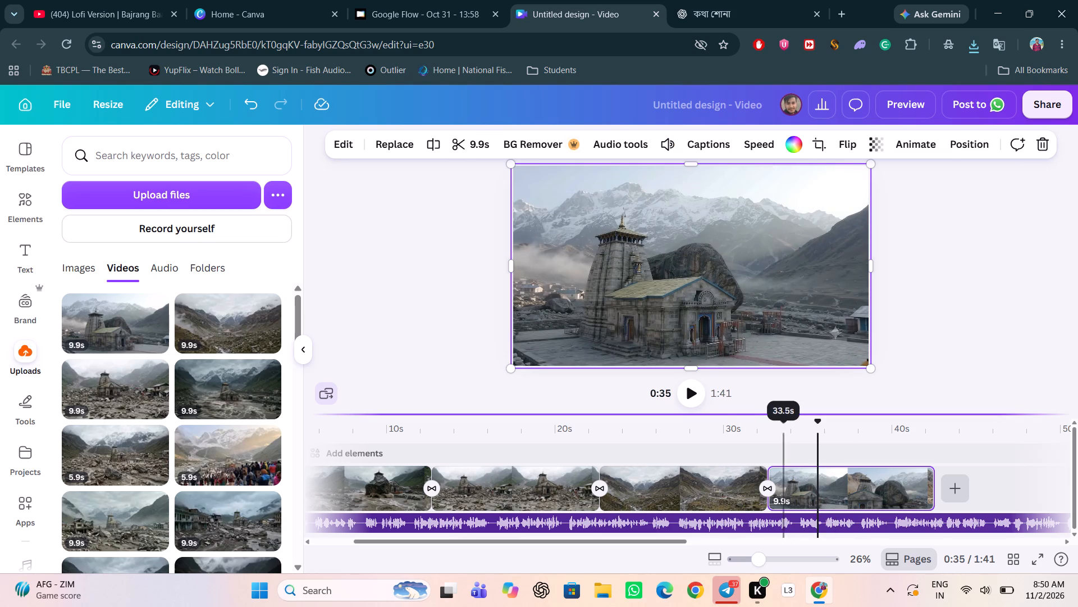
{"action": "left_click_drag", "start_coordinate": [784, 420], "coordinate": [715, 423]}
{"action": "left_click", "coordinate": [714, 423]}
{"action": "left_click", "coordinate": [687, 386]}
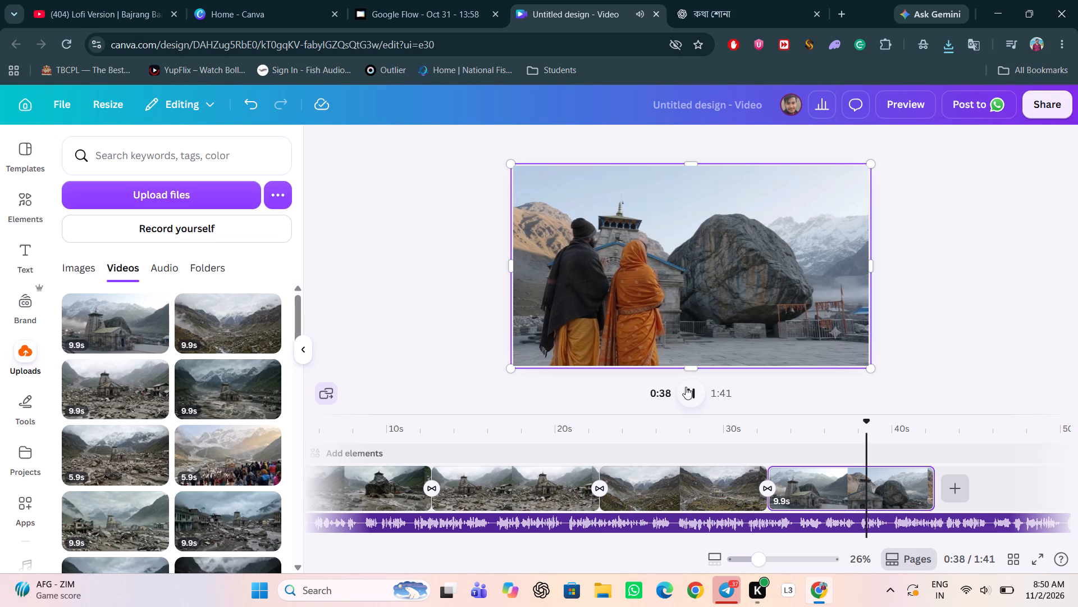
{"action": "left_click", "coordinate": [686, 387]}
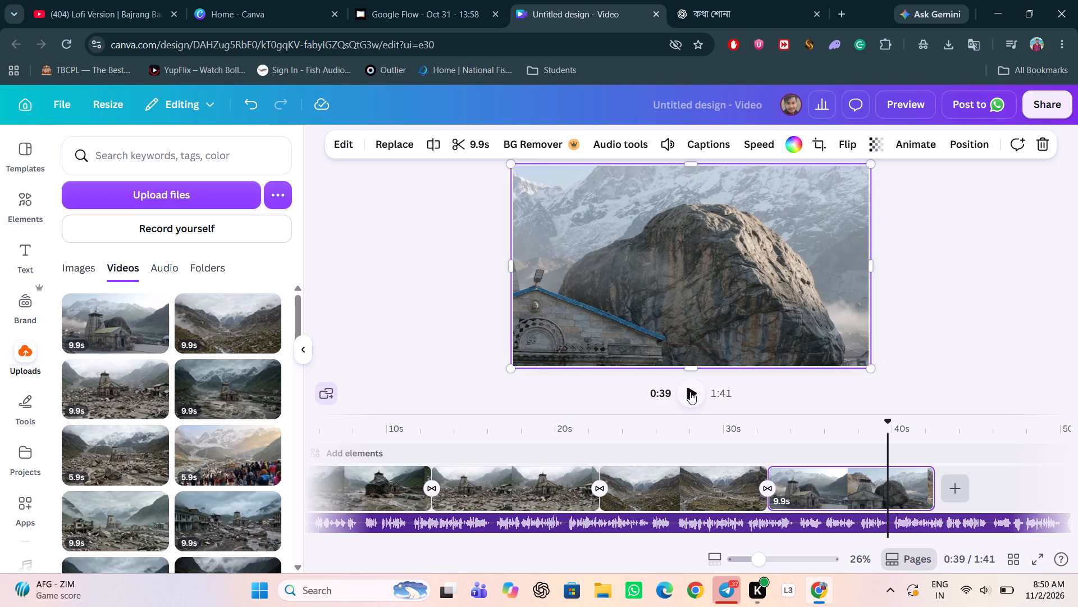
{"action": "left_click", "coordinate": [690, 392]}
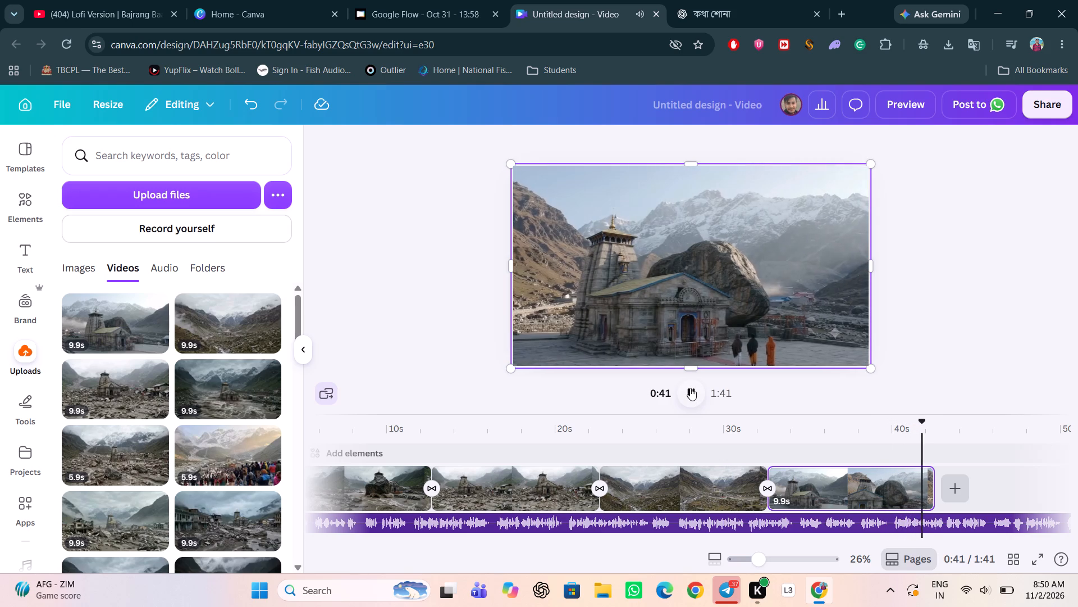
{"action": "left_click", "coordinate": [690, 388]}
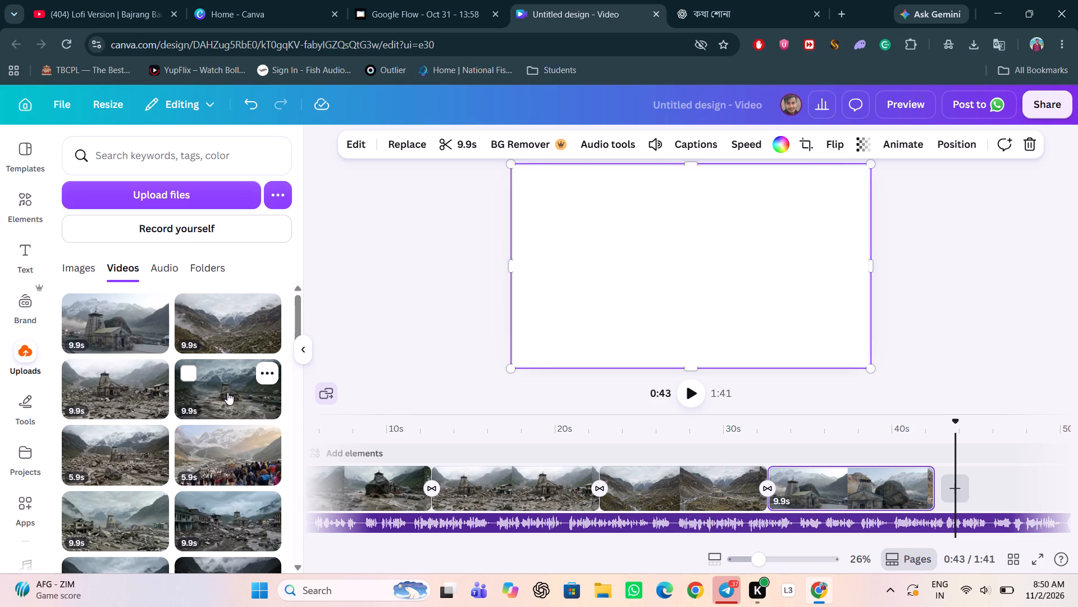
Append the dark 9.9 s flood clip of the temple after the Bhim Shila clip and set its volume to 16.
{"action": "left_click_drag", "start_coordinate": [227, 392], "coordinate": [231, 400]}
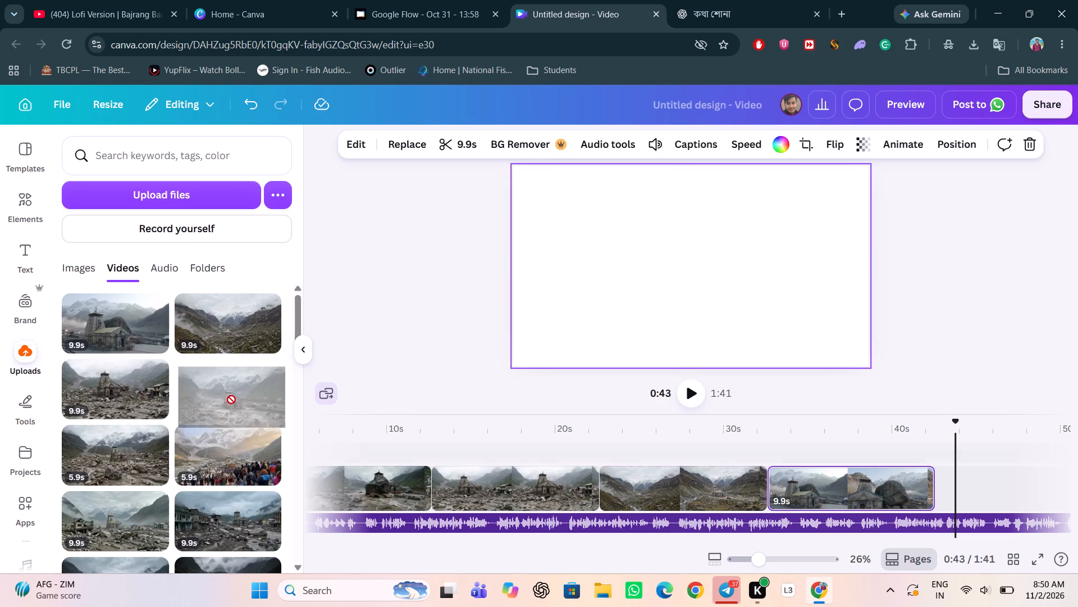
{"action": "left_click_drag", "start_coordinate": [231, 400], "coordinate": [985, 473]}
{"action": "scroll", "coordinate": [984, 475], "scroll_direction": "up", "scroll_amount": 2}
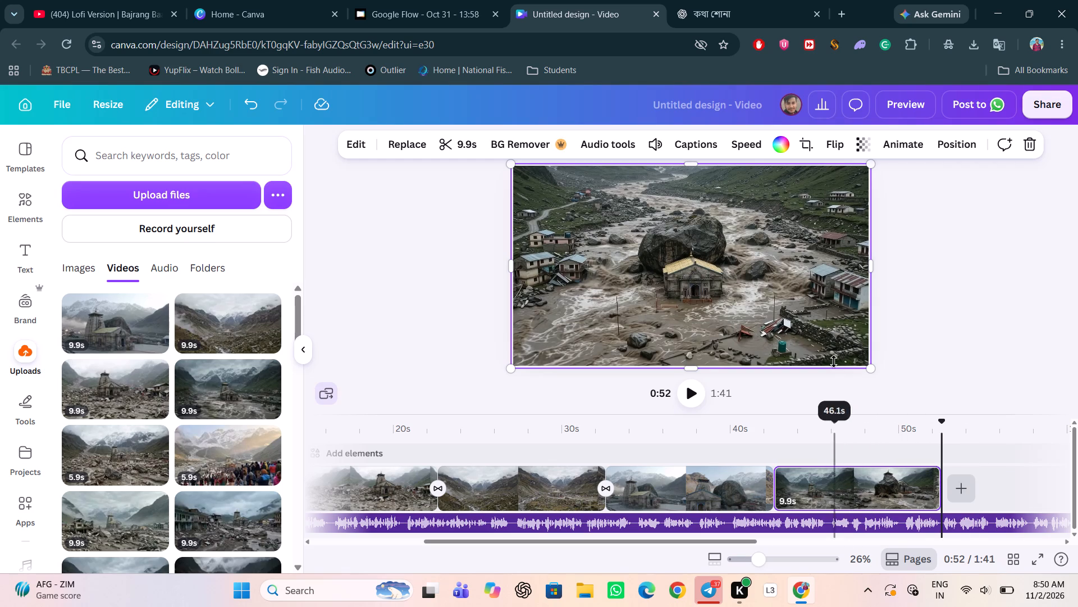
{"action": "left_click", "coordinate": [651, 142]}
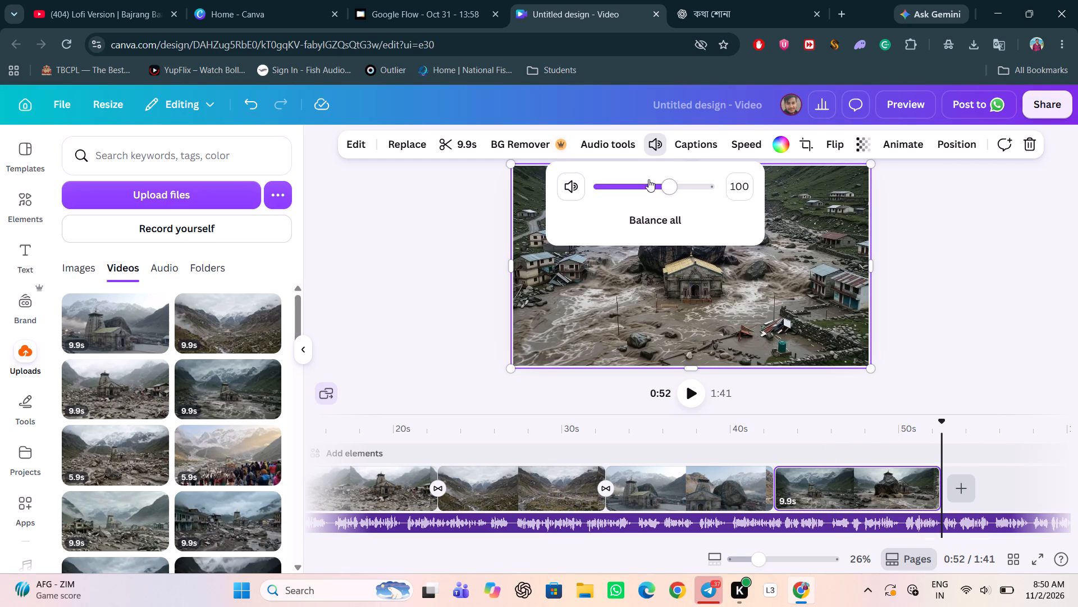
{"action": "left_click_drag", "start_coordinate": [668, 182], "coordinate": [628, 192]}
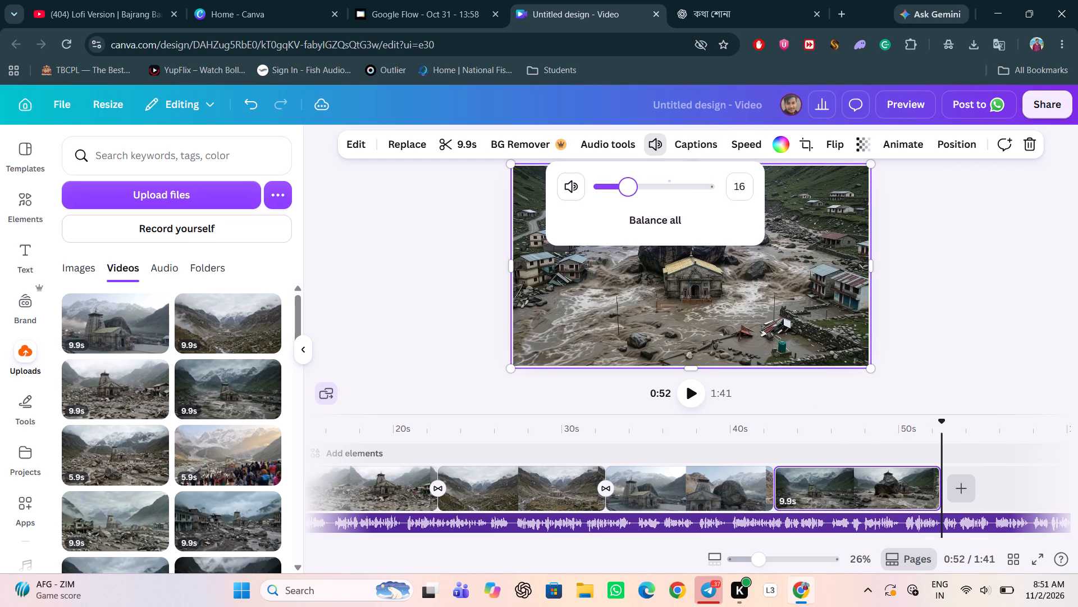
{"action": "left_click_drag", "start_coordinate": [628, 192], "coordinate": [628, 192]}
Trim the end of the flood clip so it lasts 3.7 s.
{"action": "right_click", "coordinate": [884, 472]}
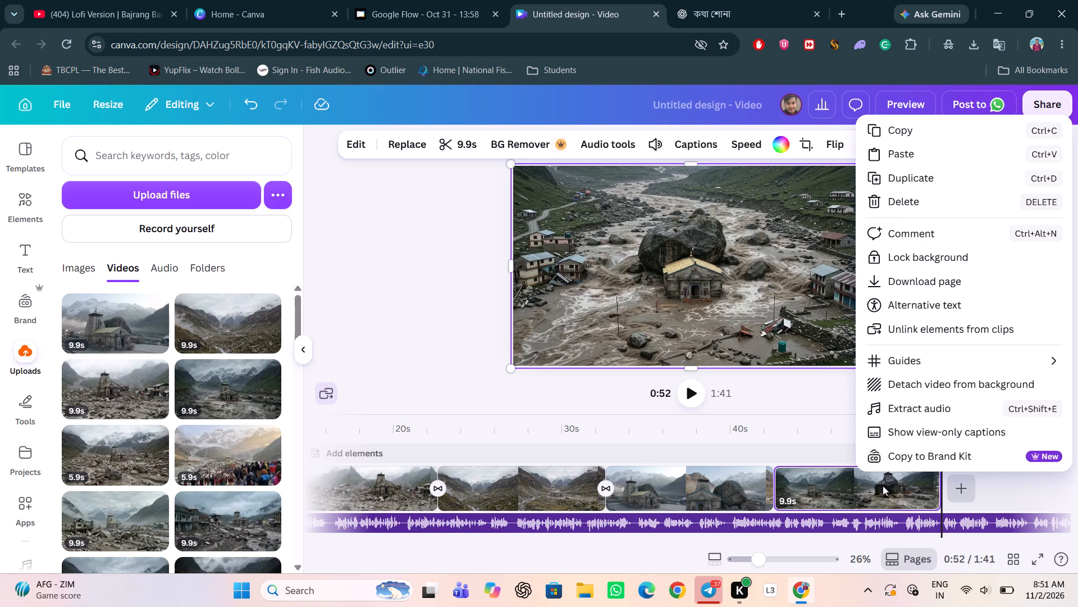
{"action": "left_click", "coordinate": [883, 486]}
{"action": "left_click_drag", "start_coordinate": [938, 487], "coordinate": [842, 494]}
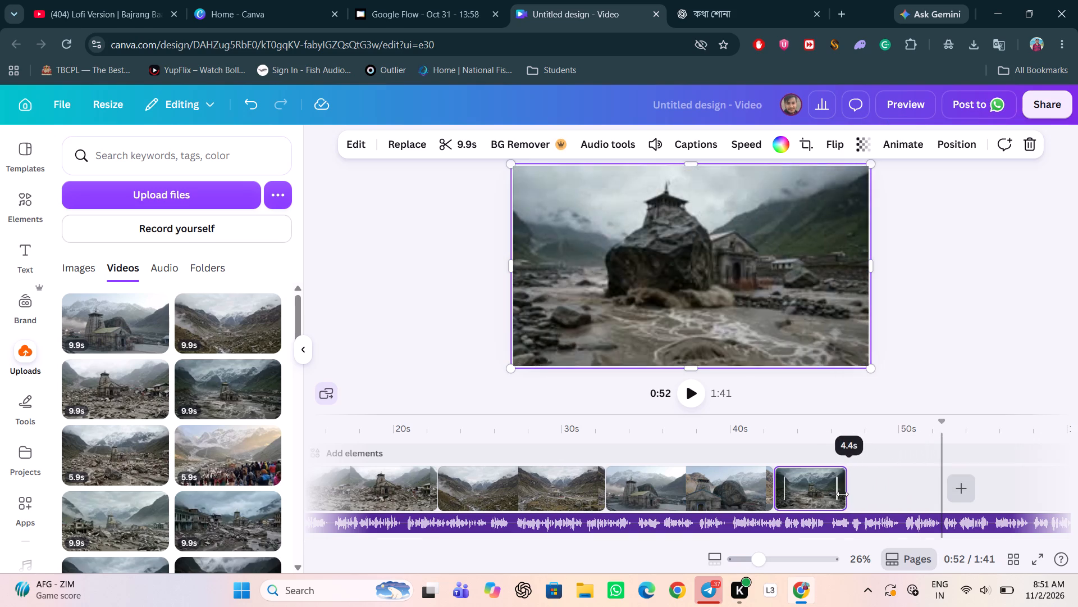
{"action": "left_click_drag", "start_coordinate": [842, 494], "coordinate": [833, 496]}
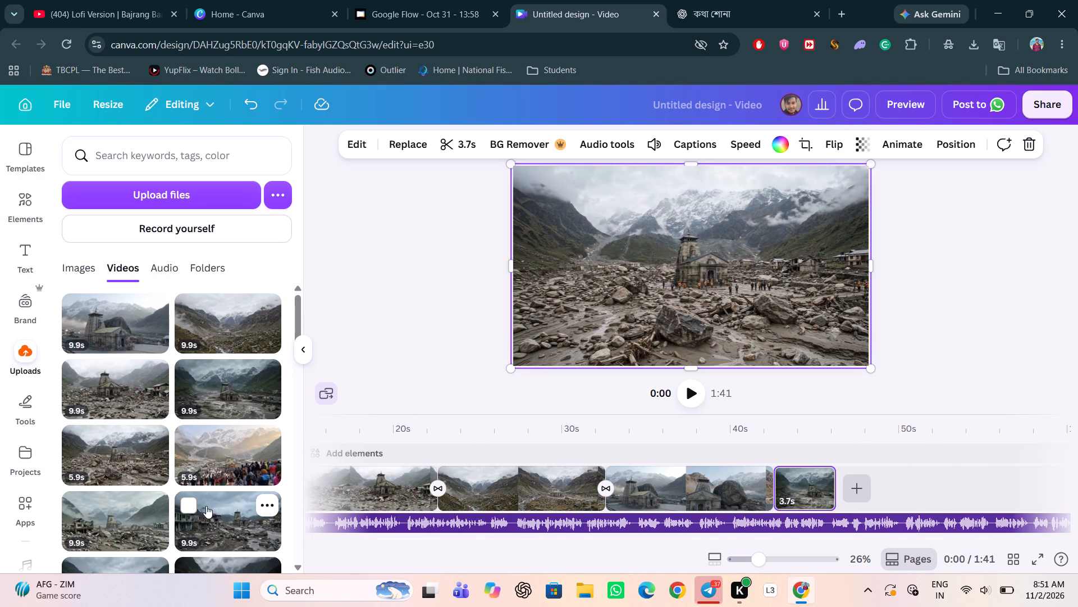
Append the misty 9.9 s clip of the temple amid debris after the shortened flood clip.
{"action": "left_click", "coordinate": [127, 513]}
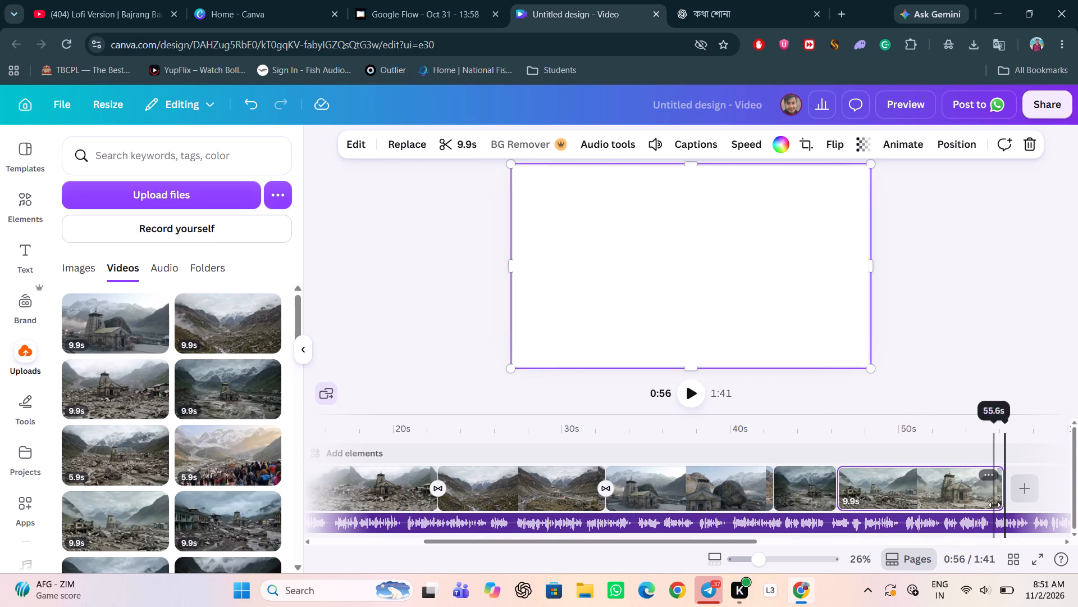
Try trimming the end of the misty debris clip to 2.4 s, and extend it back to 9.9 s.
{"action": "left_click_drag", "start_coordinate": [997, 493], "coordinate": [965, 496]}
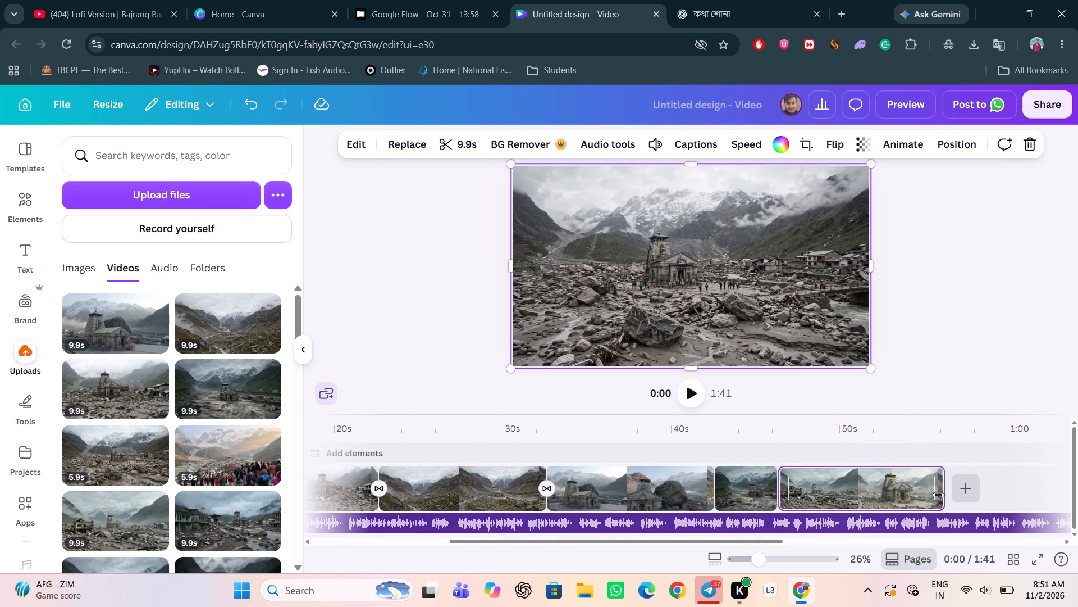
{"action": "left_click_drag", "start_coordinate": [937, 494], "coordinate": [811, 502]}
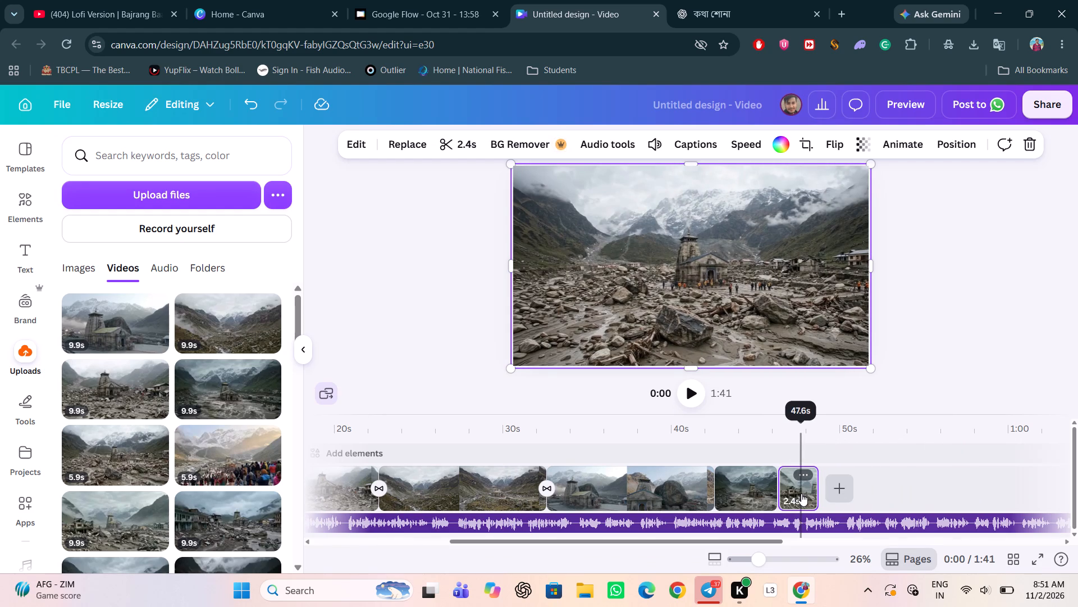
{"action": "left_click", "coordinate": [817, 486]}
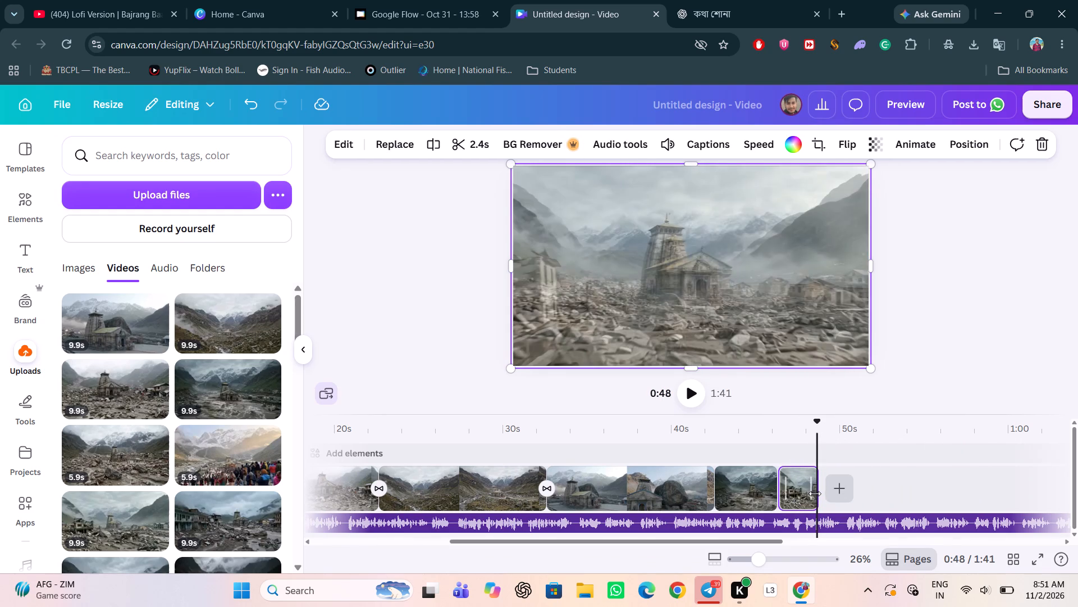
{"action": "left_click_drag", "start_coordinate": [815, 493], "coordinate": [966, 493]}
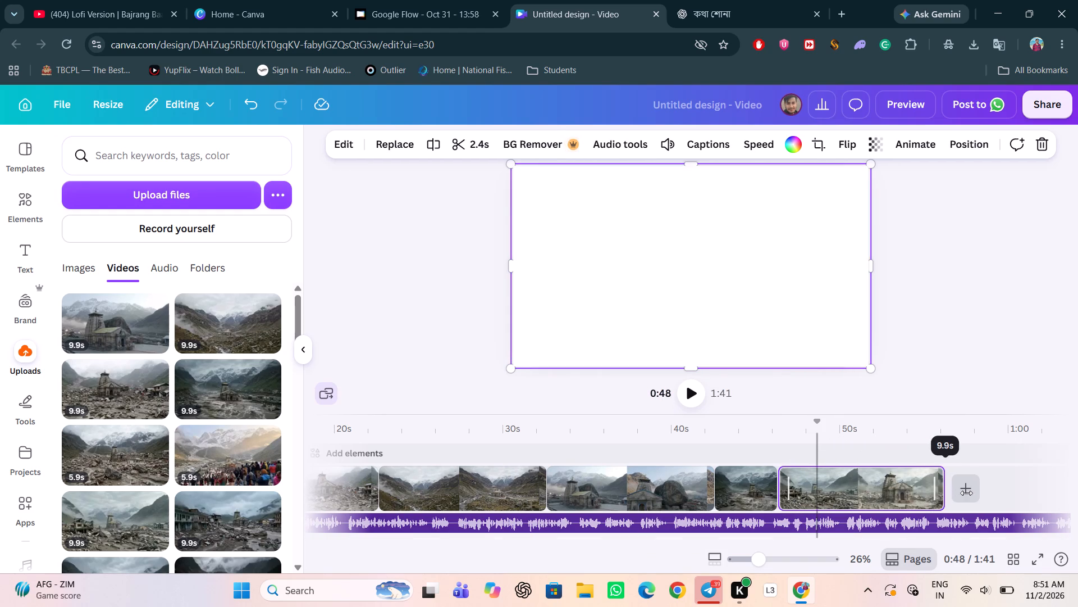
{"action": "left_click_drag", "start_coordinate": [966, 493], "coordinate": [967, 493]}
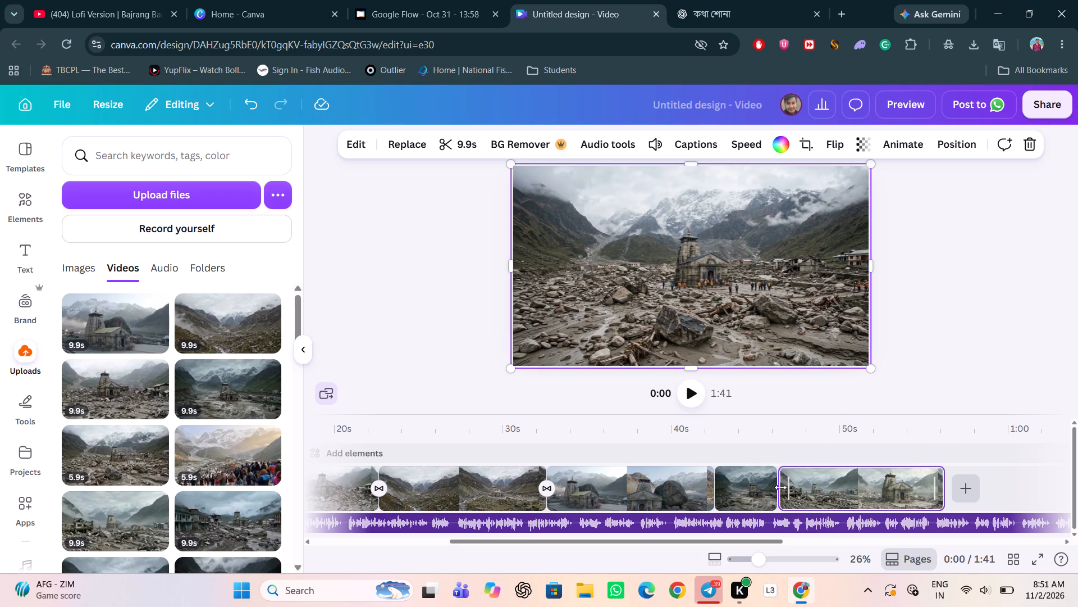
Trim the misty debris clip's start to leave 7.4 s, and its end to bring the clip to 4.2 s.
{"action": "left_click_drag", "start_coordinate": [780, 487], "coordinate": [877, 488]}
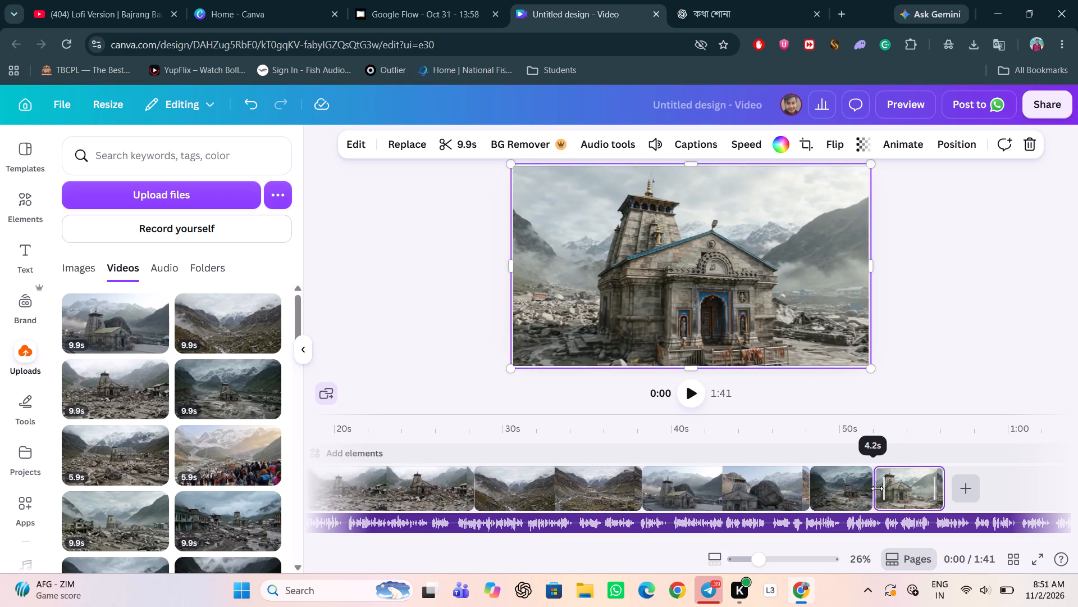
{"action": "left_click_drag", "start_coordinate": [877, 488], "coordinate": [917, 491]}
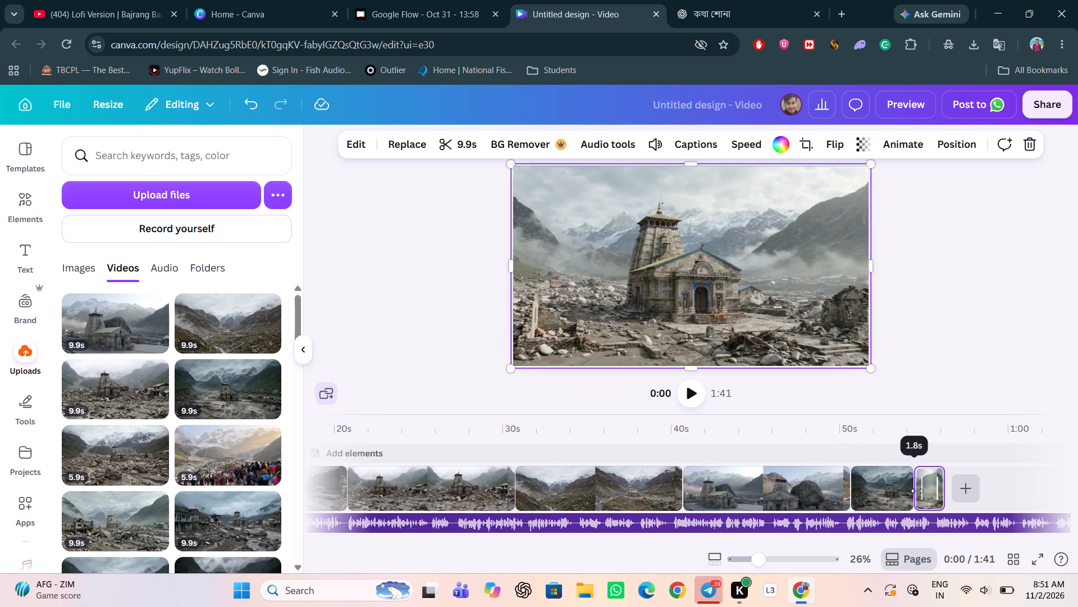
{"action": "left_click_drag", "start_coordinate": [917, 491], "coordinate": [817, 508]}
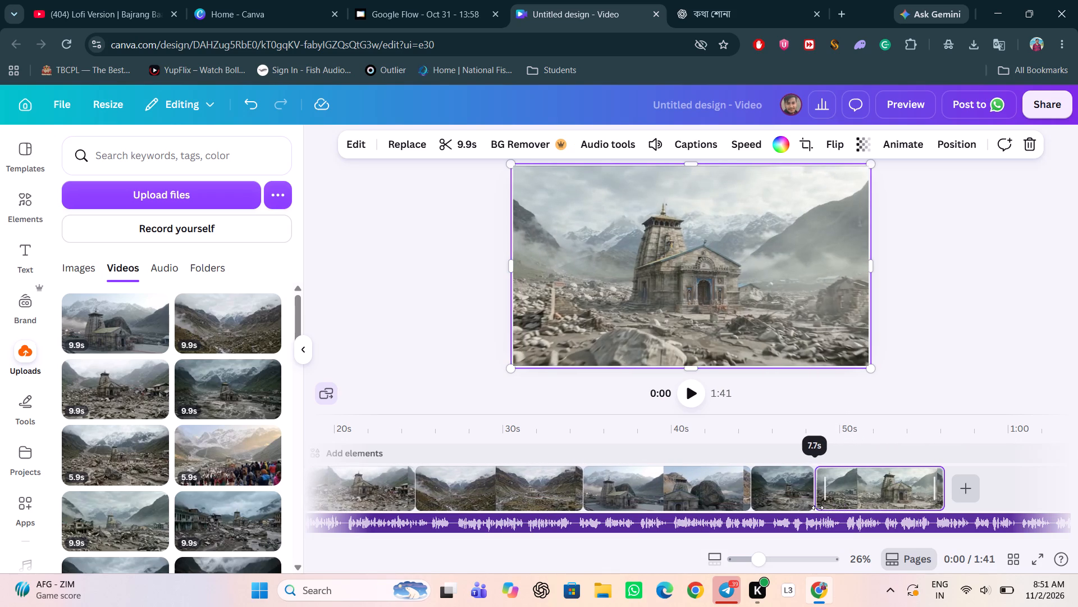
{"action": "left_click_drag", "start_coordinate": [817, 508], "coordinate": [823, 507]}
{"action": "left_click_drag", "start_coordinate": [893, 490], "coordinate": [880, 492]}
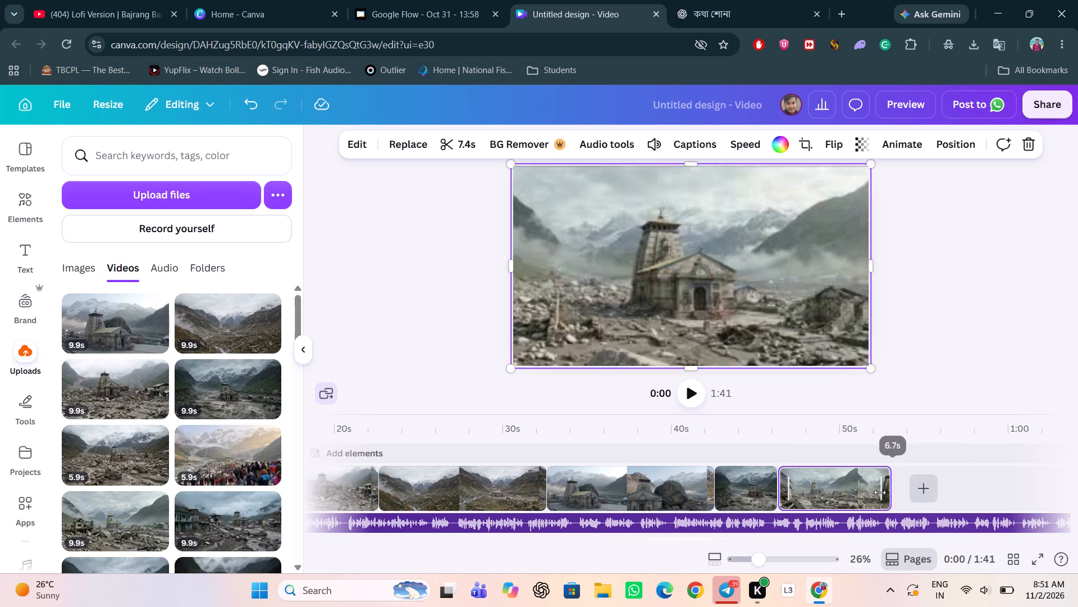
{"action": "left_click_drag", "start_coordinate": [880, 492], "coordinate": [839, 493]}
Lower the volume of the 4.2 s debris clip.
{"action": "left_click", "coordinate": [810, 490]}
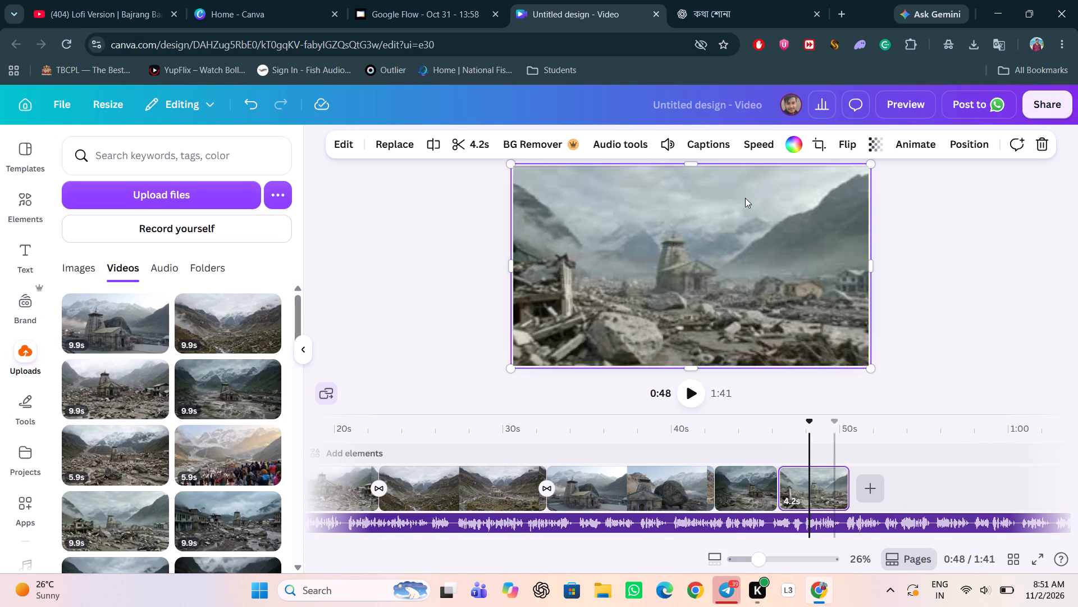
{"action": "left_click", "coordinate": [669, 141]}
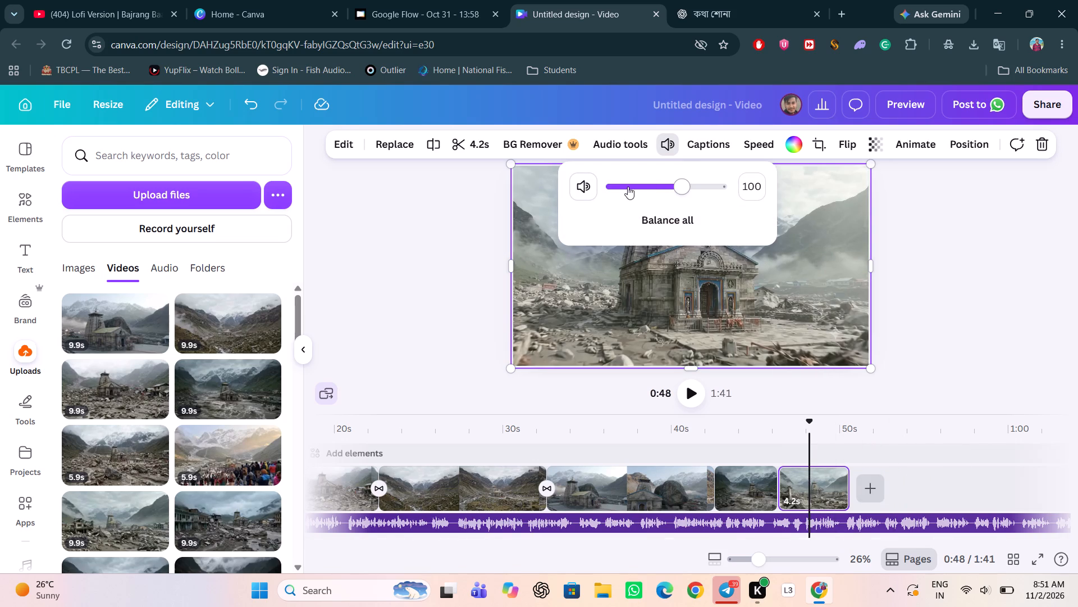
{"action": "left_click", "coordinate": [628, 187]}
{"action": "left_click", "coordinate": [936, 258]}
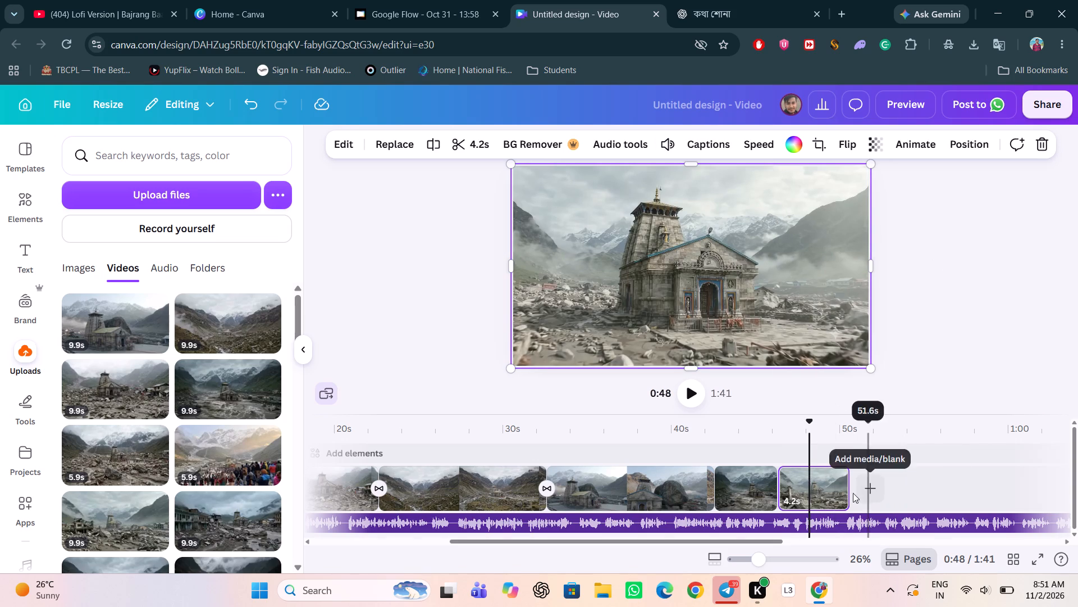
Add the 5.9 s clip of the crowd before the temple and place it after the 4.2 s debris clip.
{"action": "left_click_drag", "start_coordinate": [806, 429], "coordinate": [815, 429]}
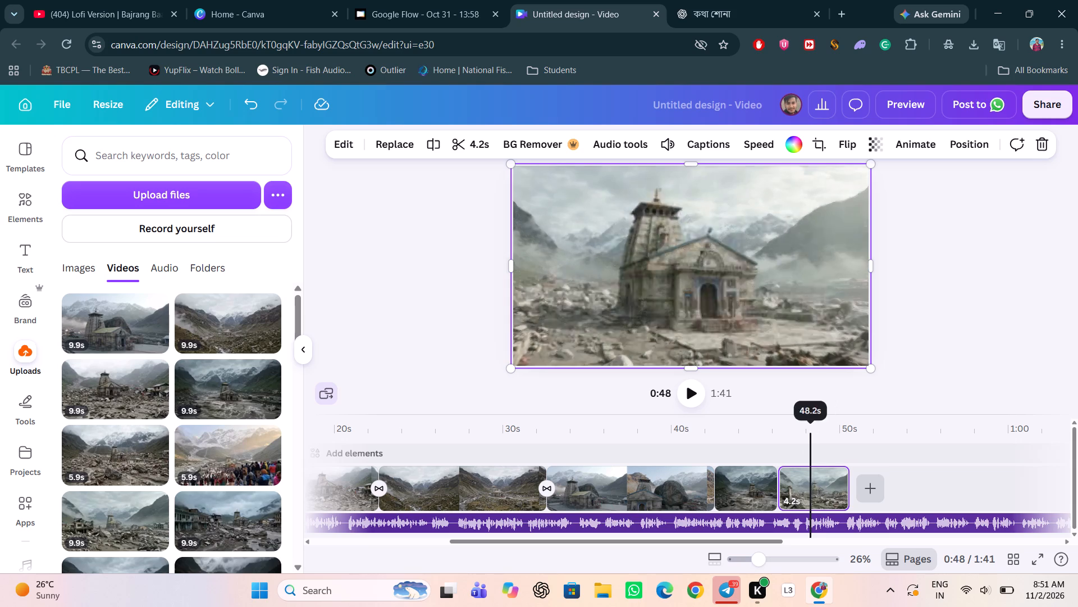
{"action": "left_click_drag", "start_coordinate": [815, 429], "coordinate": [865, 429]}
{"action": "left_click", "coordinate": [210, 451]}
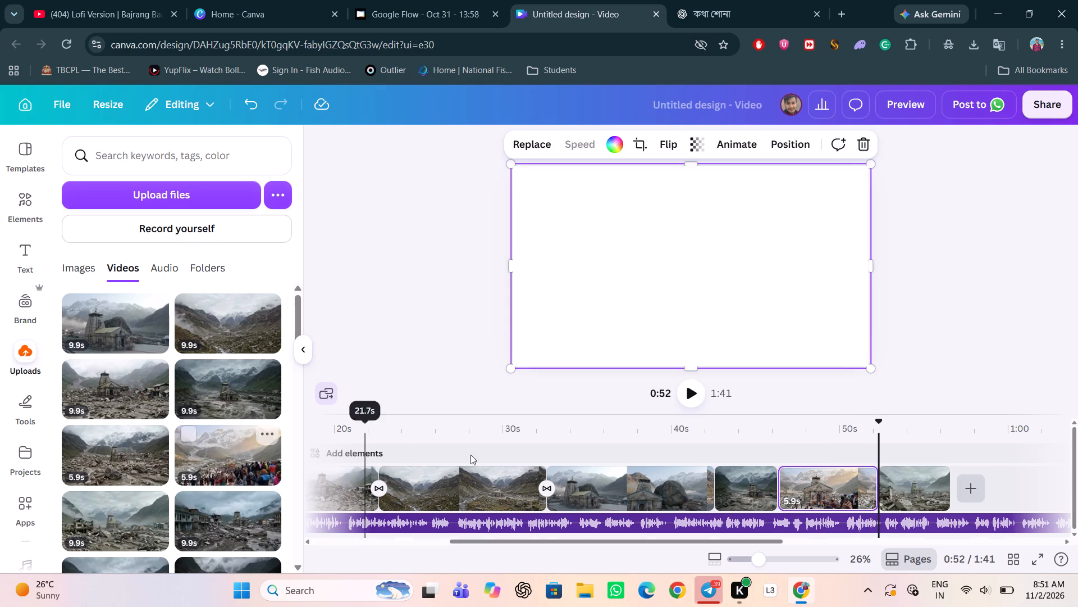
{"action": "left_click_drag", "start_coordinate": [829, 484], "coordinate": [958, 484]}
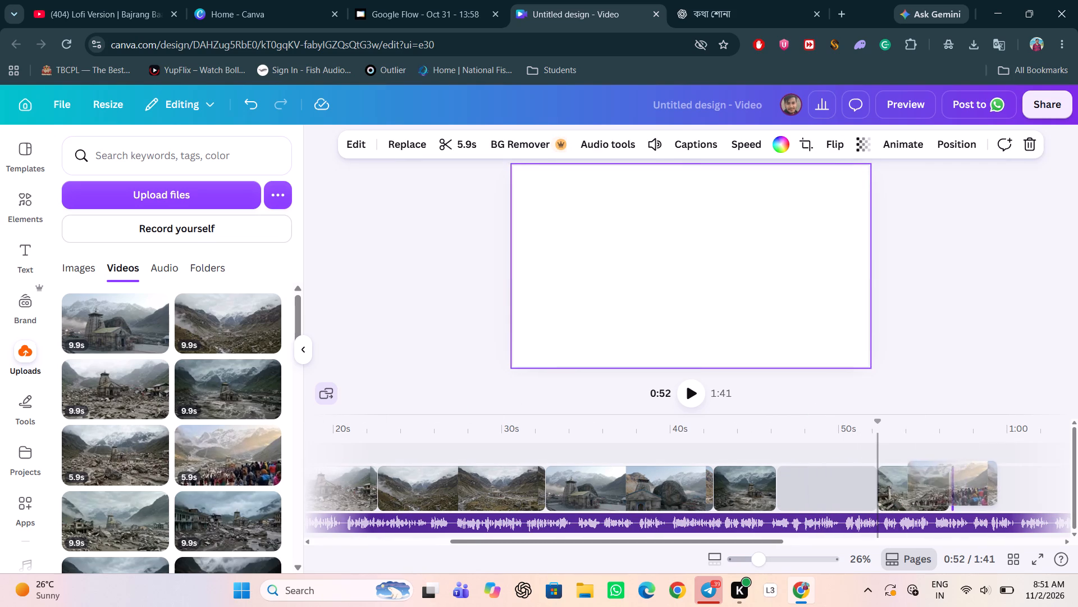
{"action": "left_click_drag", "start_coordinate": [958, 484], "coordinate": [961, 484]}
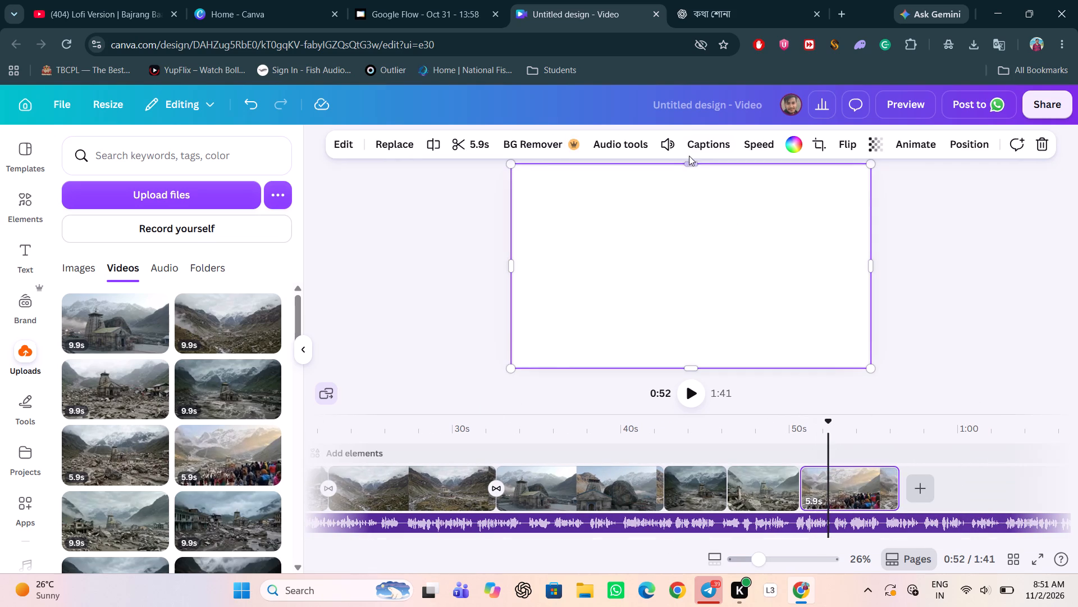
Lower the crowd clip's volume and play the sequence from about 0:39 past its end to check it against the narration.
{"action": "left_click", "coordinate": [669, 145]}
{"action": "left_click_drag", "start_coordinate": [686, 194], "coordinate": [641, 197]}
{"action": "left_click", "coordinate": [615, 436]}
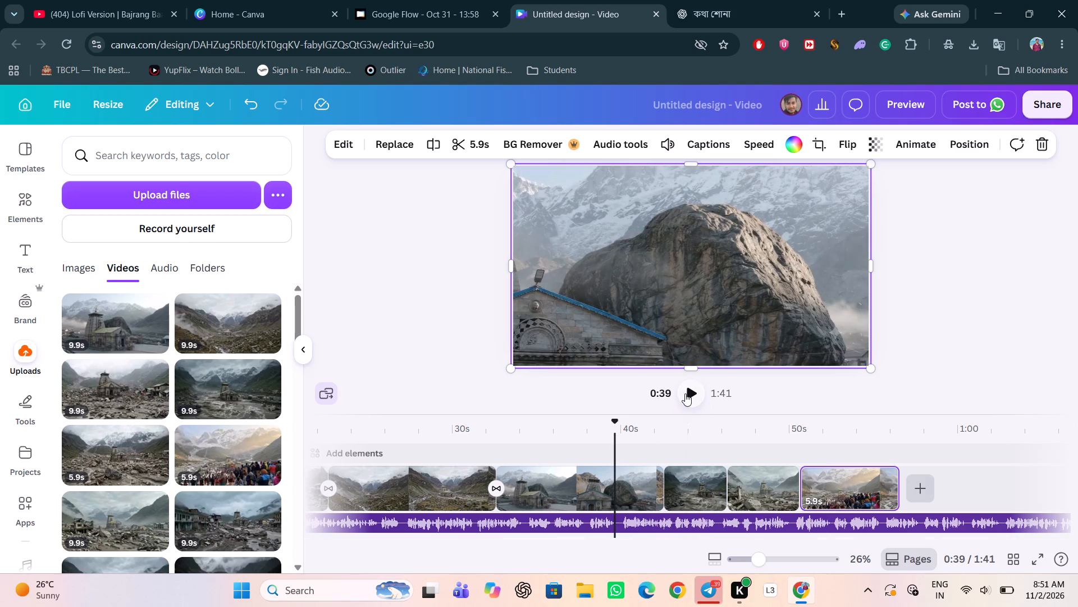
{"action": "left_click", "coordinate": [685, 393]}
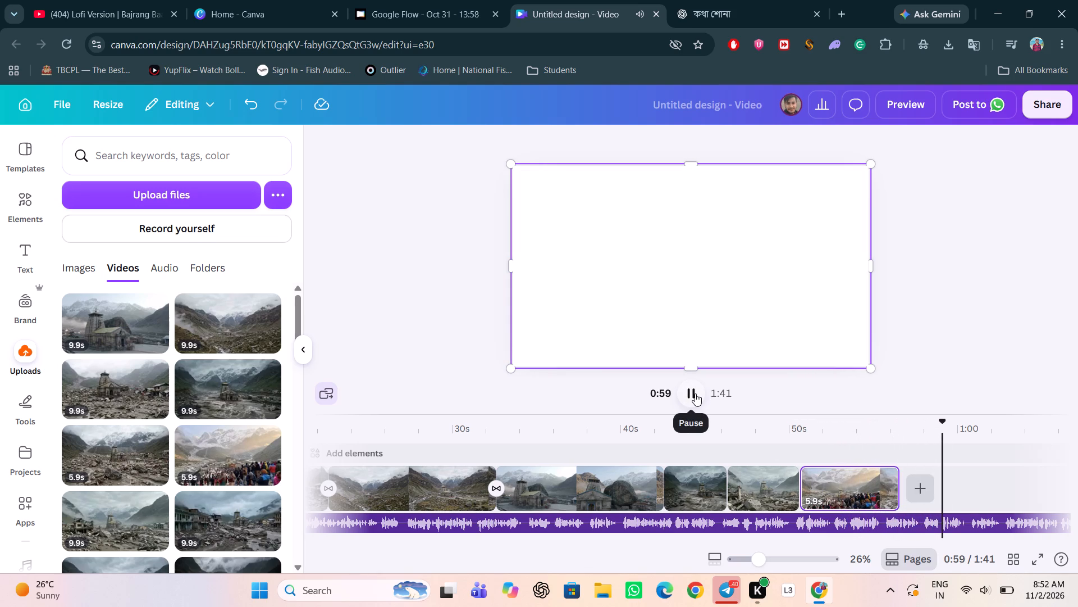
{"action": "left_click", "coordinate": [695, 393]}
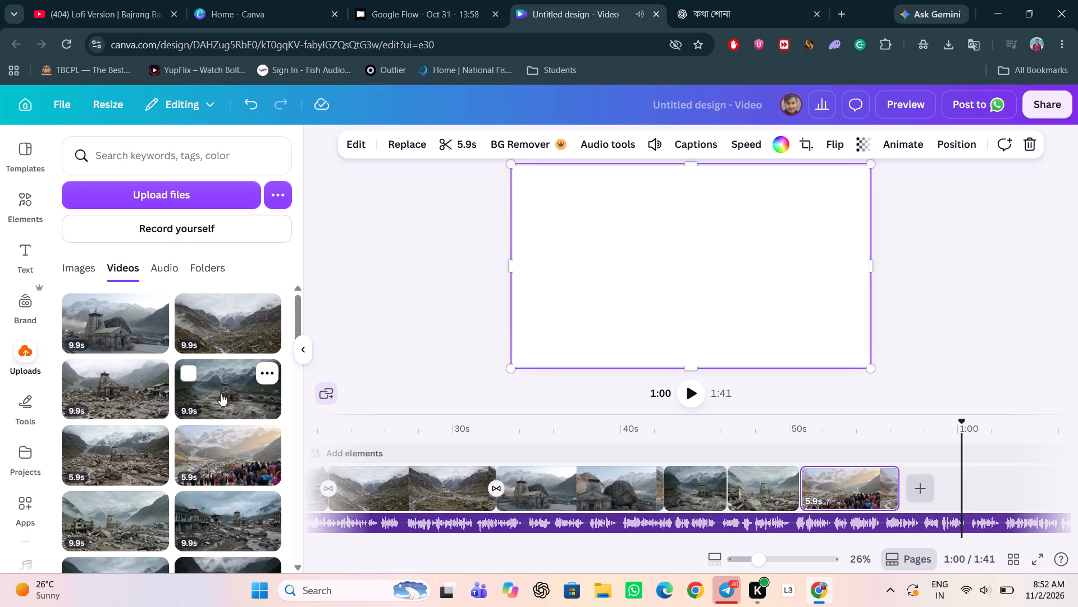
Append the 9.9 s aerial clip of the snowy peaks and clouds after the crowd clip.
{"action": "scroll", "coordinate": [221, 393], "scroll_direction": "up", "scroll_amount": 3}
{"action": "scroll", "coordinate": [221, 400], "scroll_direction": "down", "scroll_amount": 3}
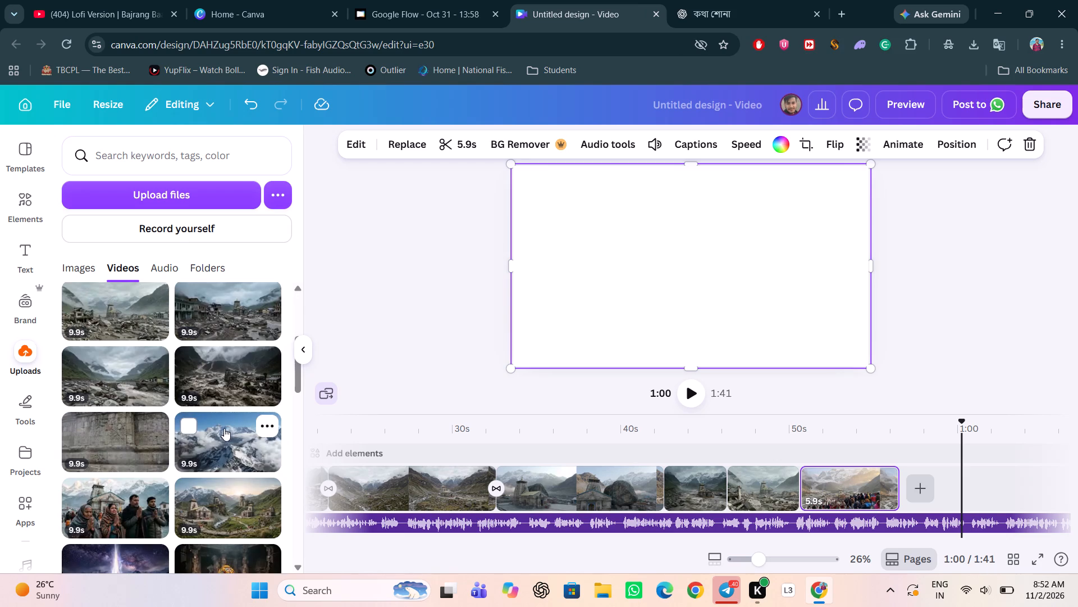
{"action": "left_click_drag", "start_coordinate": [215, 432], "coordinate": [837, 437]}
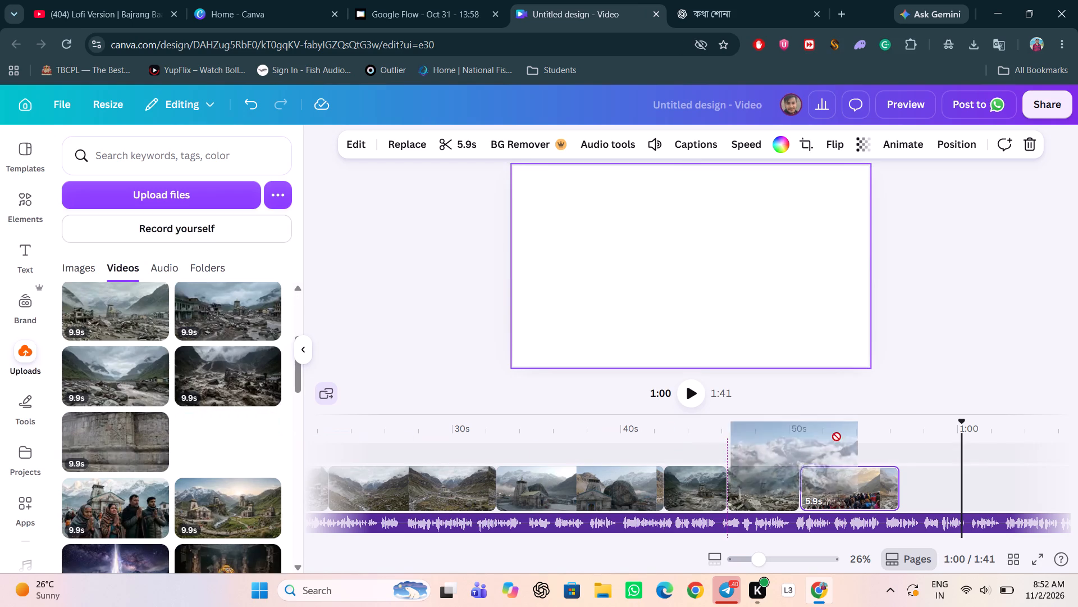
{"action": "left_click_drag", "start_coordinate": [837, 437], "coordinate": [928, 464]}
{"action": "left_click_drag", "start_coordinate": [931, 455], "coordinate": [931, 461]}
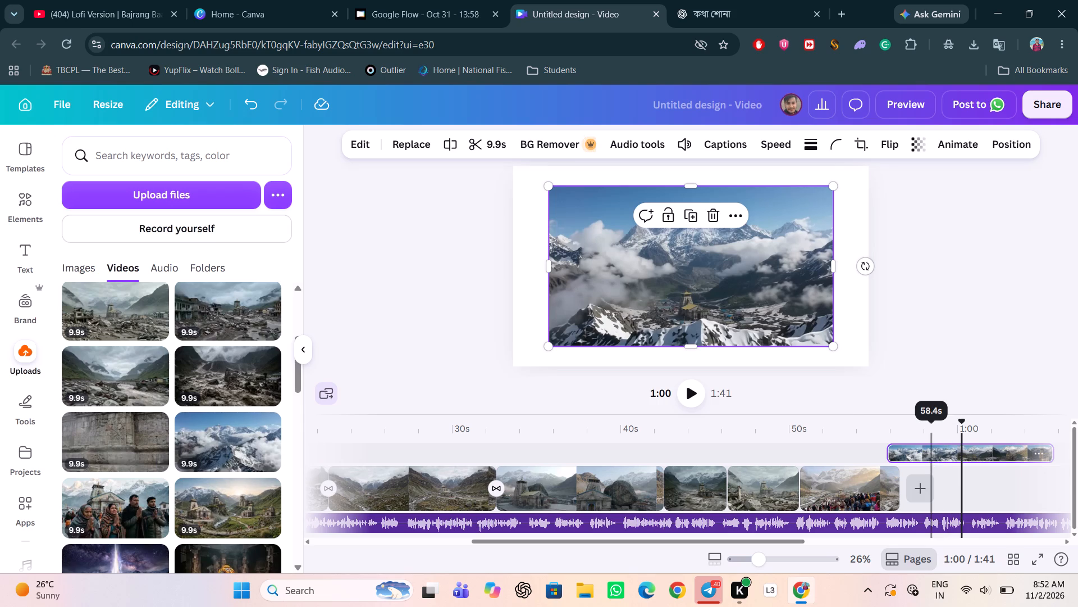
{"action": "left_click_drag", "start_coordinate": [931, 461], "coordinate": [943, 486]}
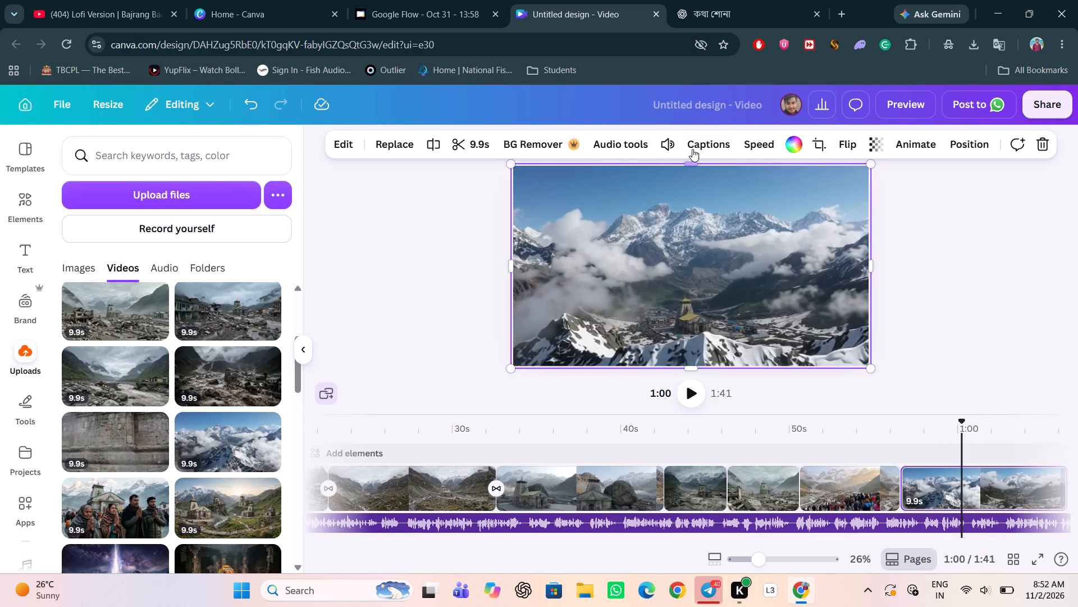
Set the volume of the snowy peaks clip to 10.
{"action": "left_click", "coordinate": [667, 149]}
{"action": "left_click_drag", "start_coordinate": [676, 189], "coordinate": [637, 197]}
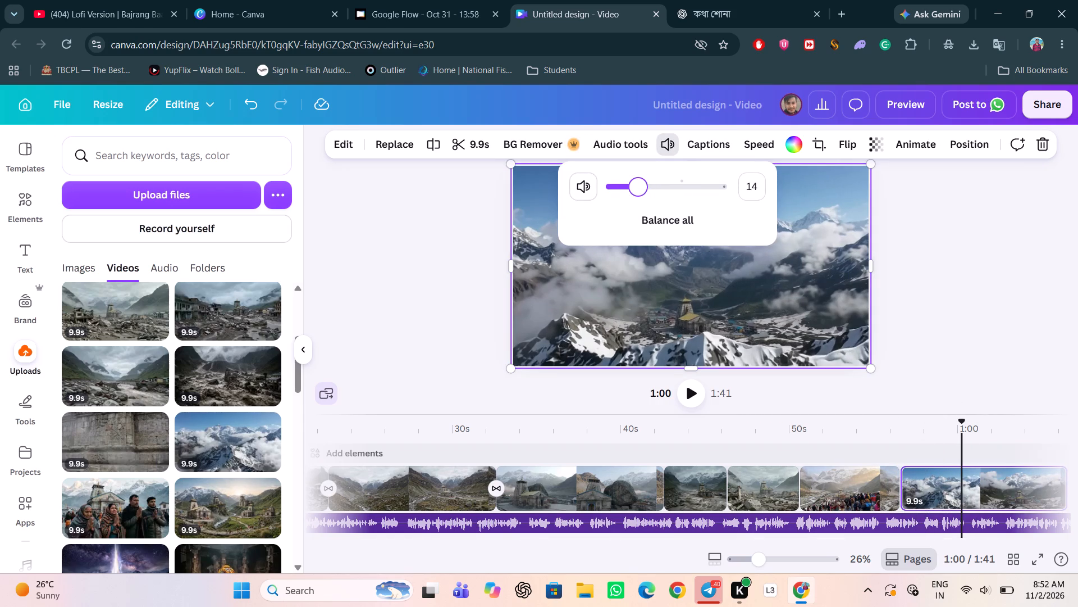
{"action": "left_click_drag", "start_coordinate": [637, 197], "coordinate": [632, 205]}
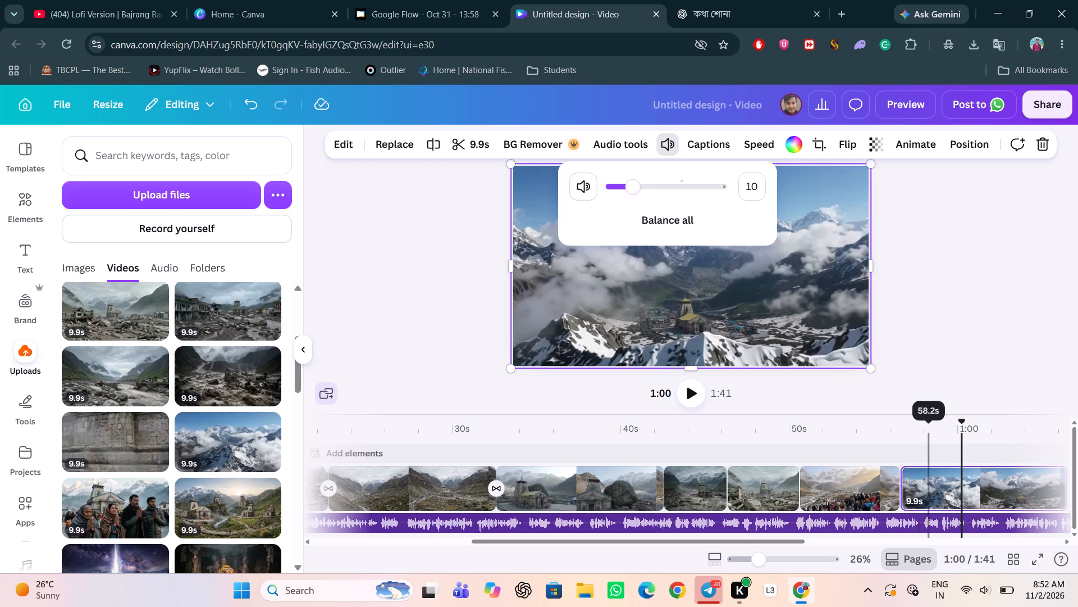
Trim the snowy peaks clip's end to leave 6.0 s and its start to bring the clip to 5.3 s.
{"action": "left_click", "coordinate": [899, 423]}
{"action": "left_click", "coordinate": [683, 388]}
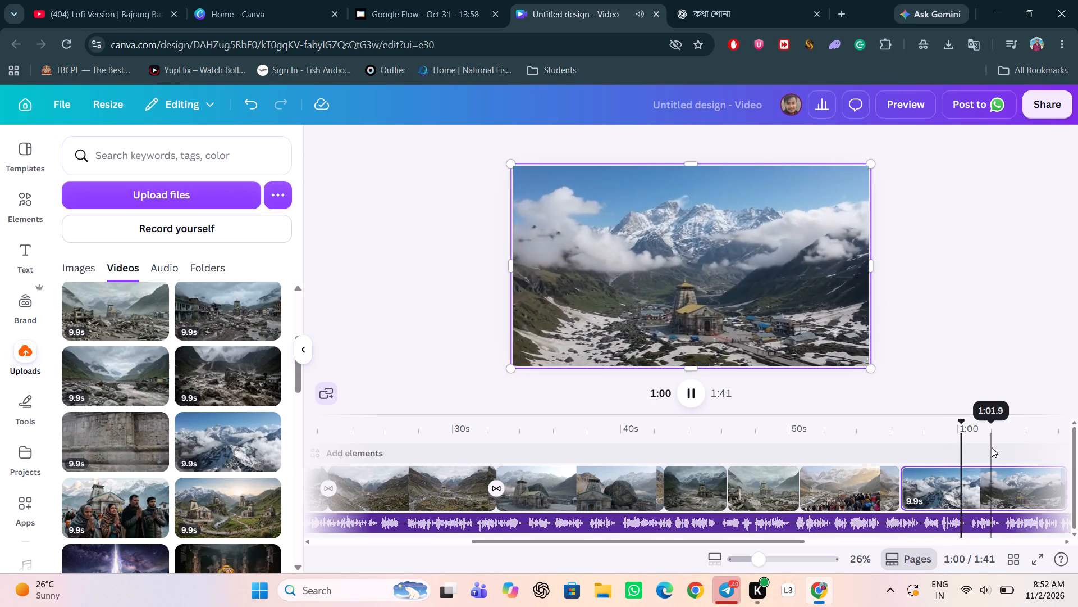
{"action": "left_click", "coordinate": [974, 472]}
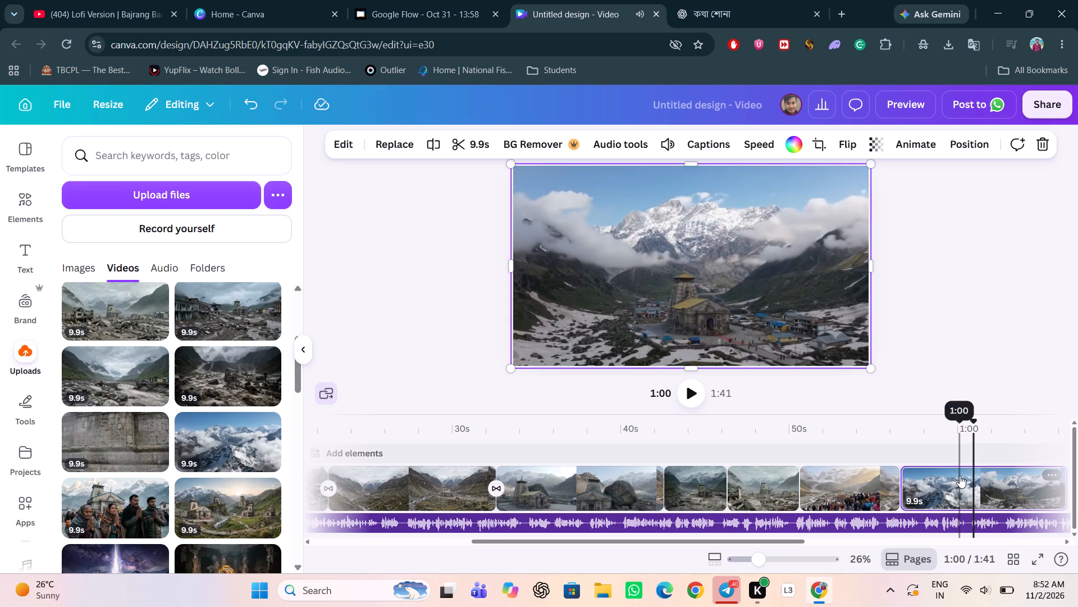
{"action": "left_click", "coordinate": [960, 475]}
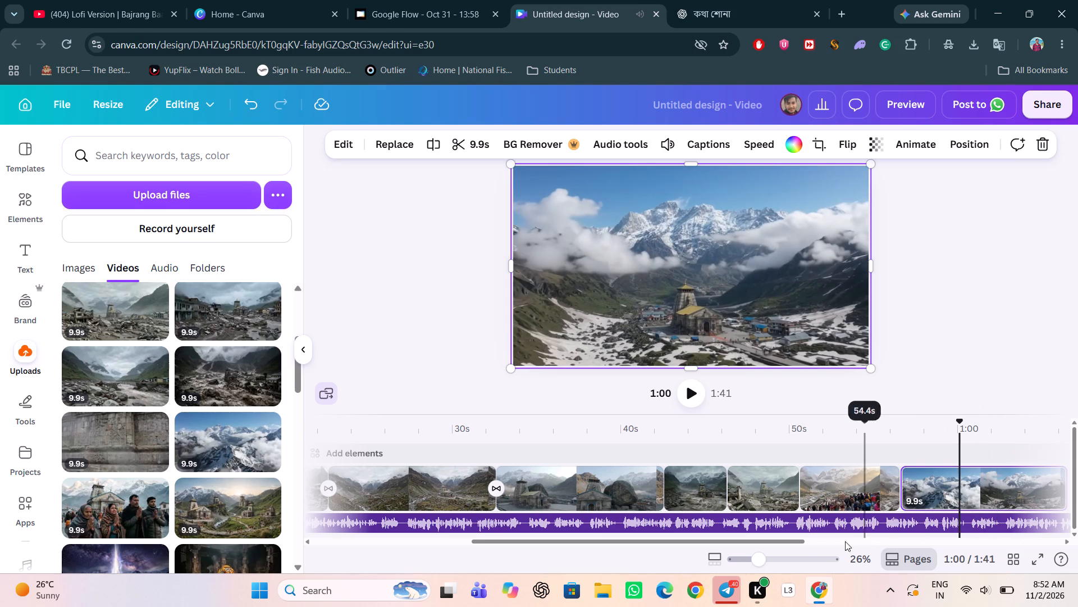
{"action": "left_click_drag", "start_coordinate": [801, 542], "coordinate": [911, 546]}
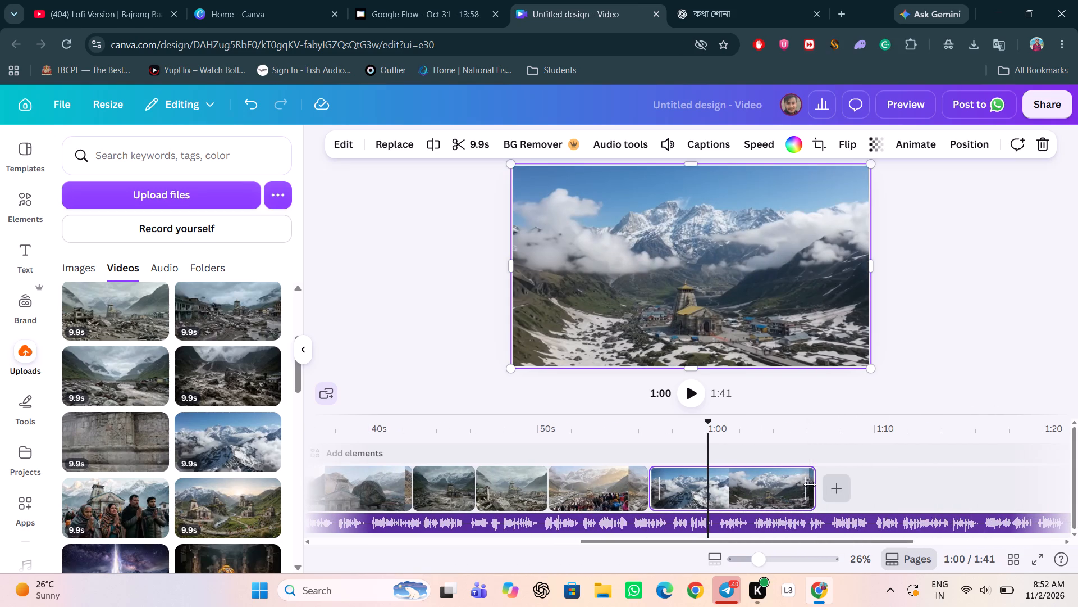
{"action": "left_click_drag", "start_coordinate": [810, 484], "coordinate": [743, 502]}
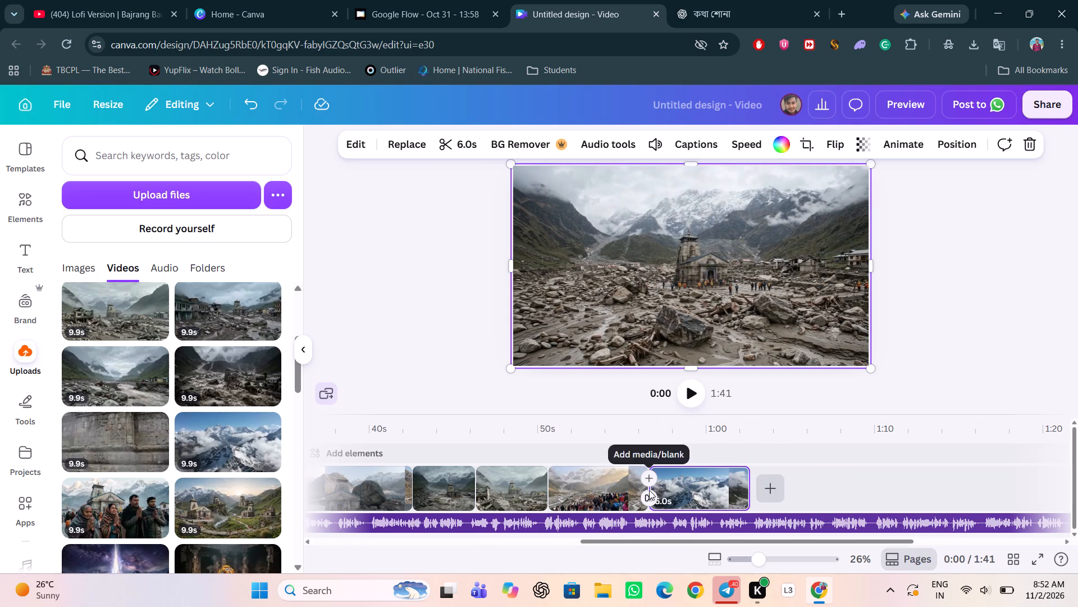
{"action": "left_click_drag", "start_coordinate": [665, 481], "coordinate": [676, 481]}
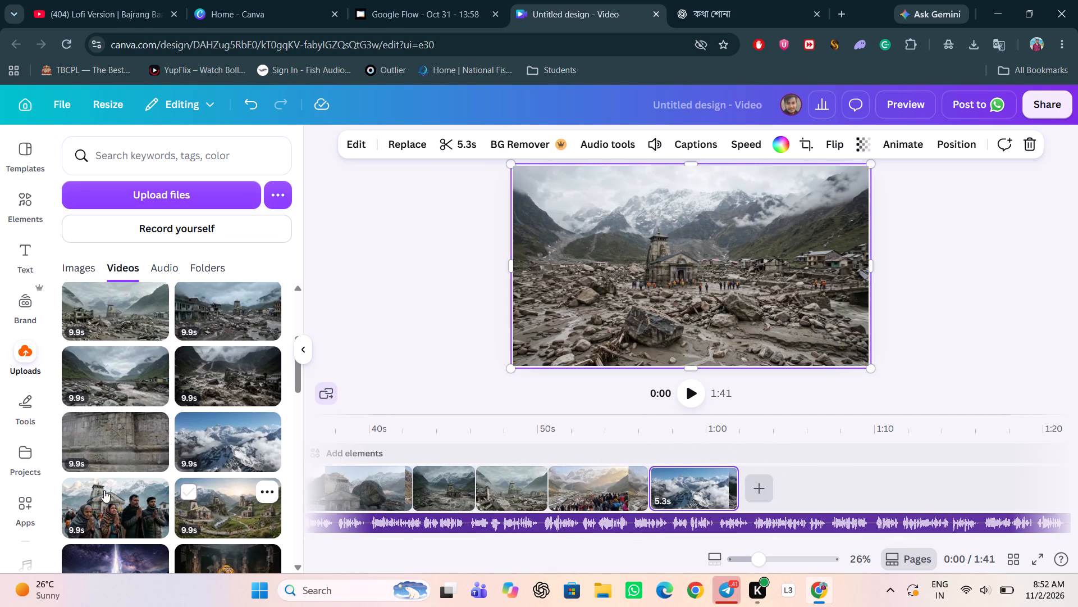
Find the 9.9 s clip of the dusty, rocky mountain path among the uploads and append it after the snowy peaks clip.
{"action": "scroll", "coordinate": [133, 451], "scroll_direction": "down", "scroll_amount": 2}
{"action": "scroll", "coordinate": [198, 449], "scroll_direction": "down", "scroll_amount": 2}
{"action": "scroll", "coordinate": [135, 469], "scroll_direction": "down", "scroll_amount": 2}
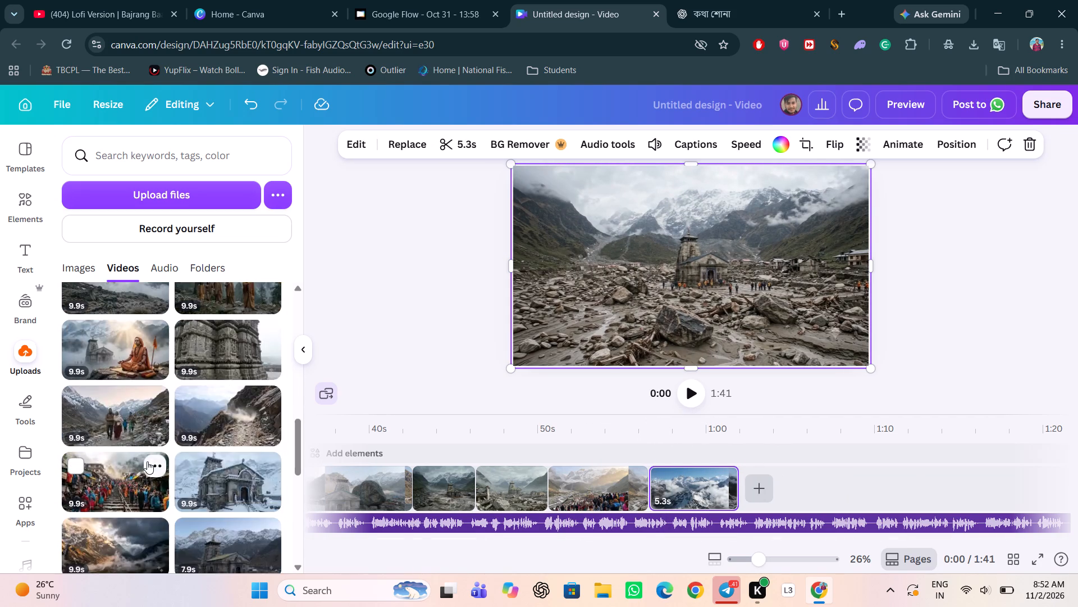
{"action": "scroll", "coordinate": [148, 460], "scroll_direction": "down", "scroll_amount": 5}
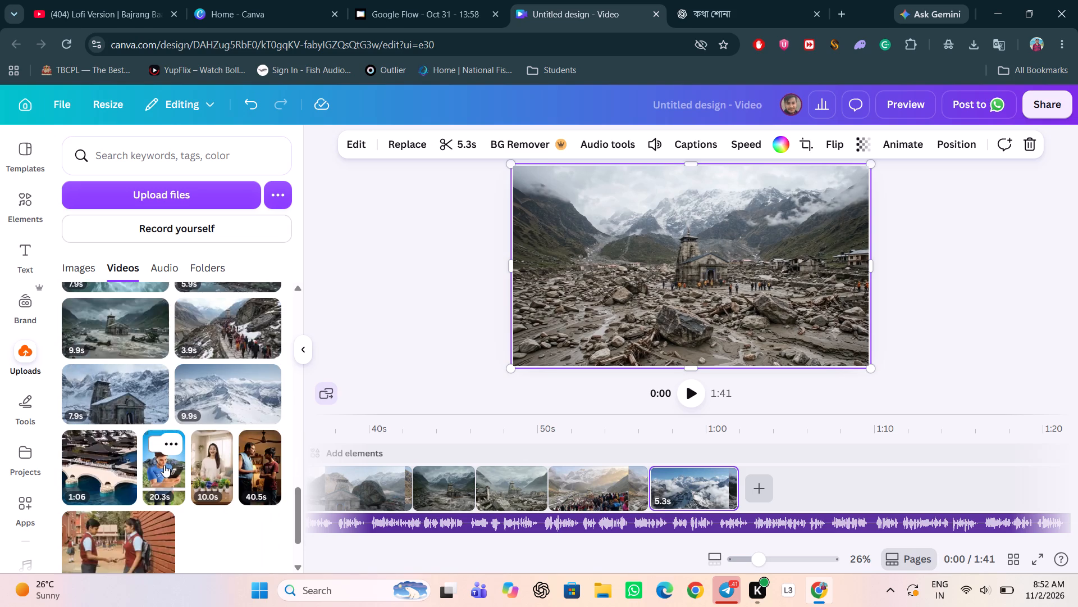
{"action": "scroll", "coordinate": [164, 465], "scroll_direction": "down", "scroll_amount": 1}
{"action": "scroll", "coordinate": [164, 468], "scroll_direction": "up", "scroll_amount": 7}
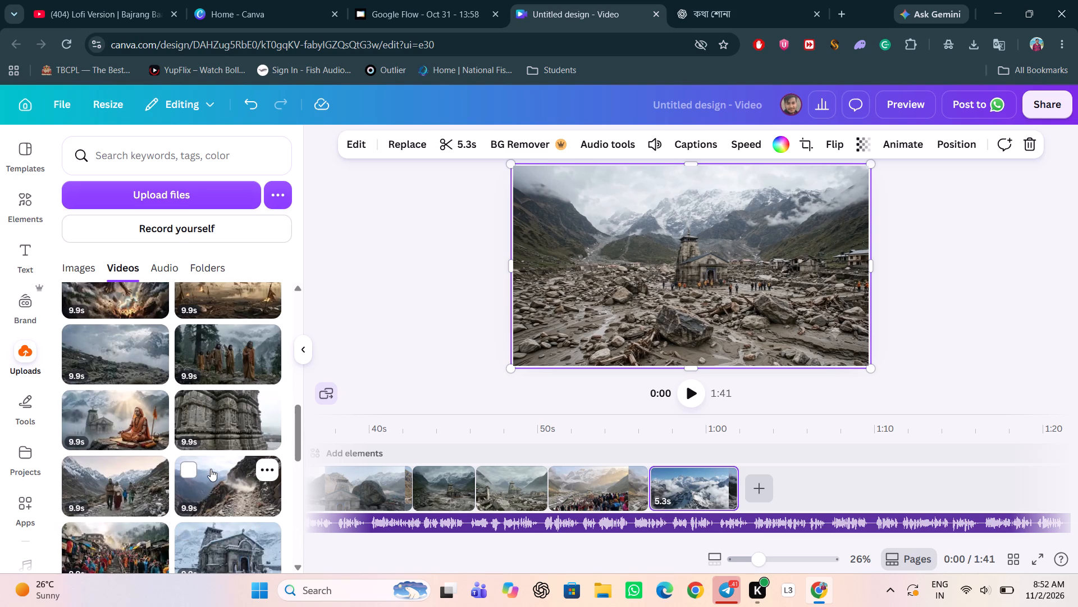
{"action": "left_click_drag", "start_coordinate": [208, 475], "coordinate": [765, 463]}
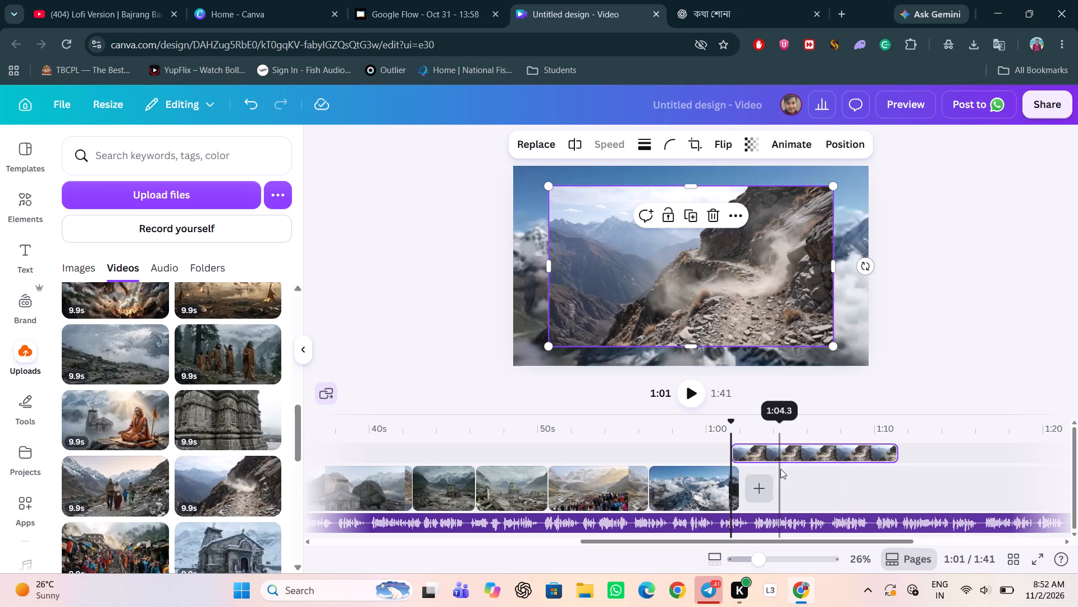
{"action": "left_click_drag", "start_coordinate": [765, 453], "coordinate": [783, 477]}
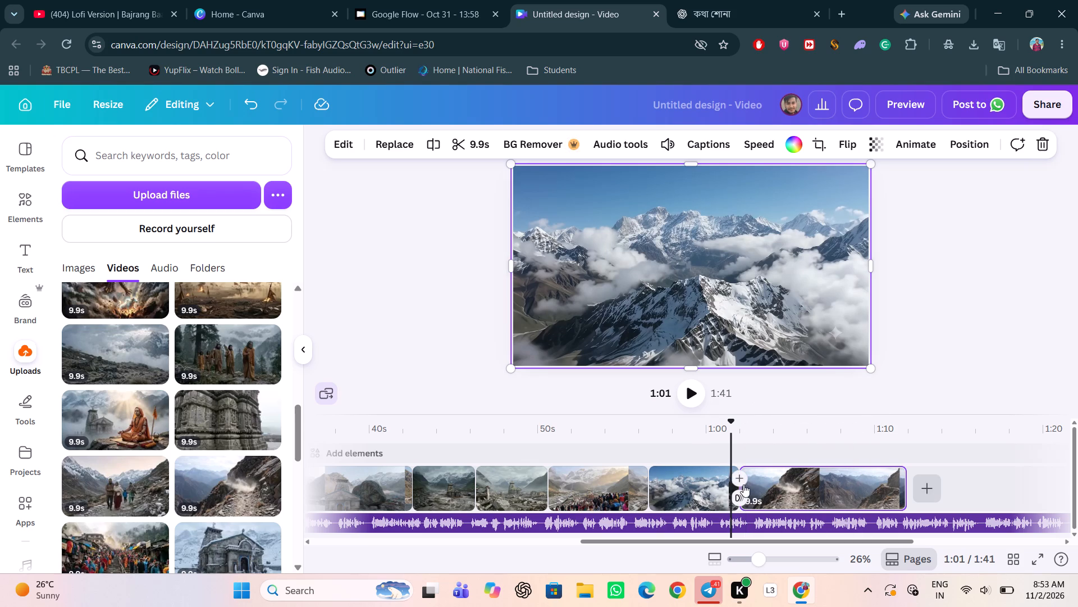
Trim the mountain path clip's start to leave 5.7 s and its end to bring the clip to 4.7 s.
{"action": "left_click_drag", "start_coordinate": [754, 484], "coordinate": [764, 484]}
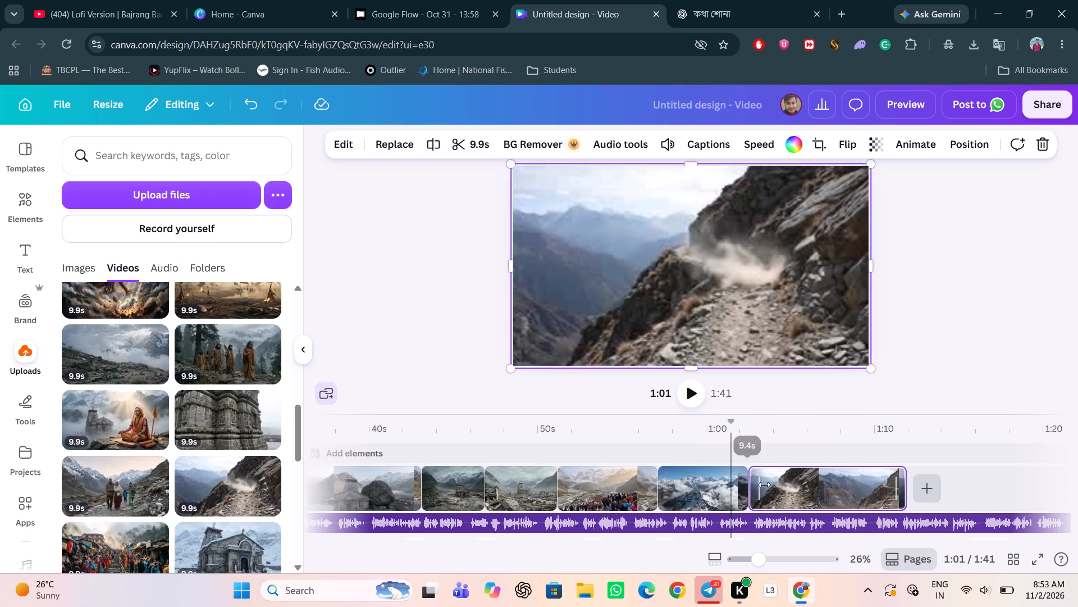
{"action": "left_click_drag", "start_coordinate": [764, 484], "coordinate": [826, 484]}
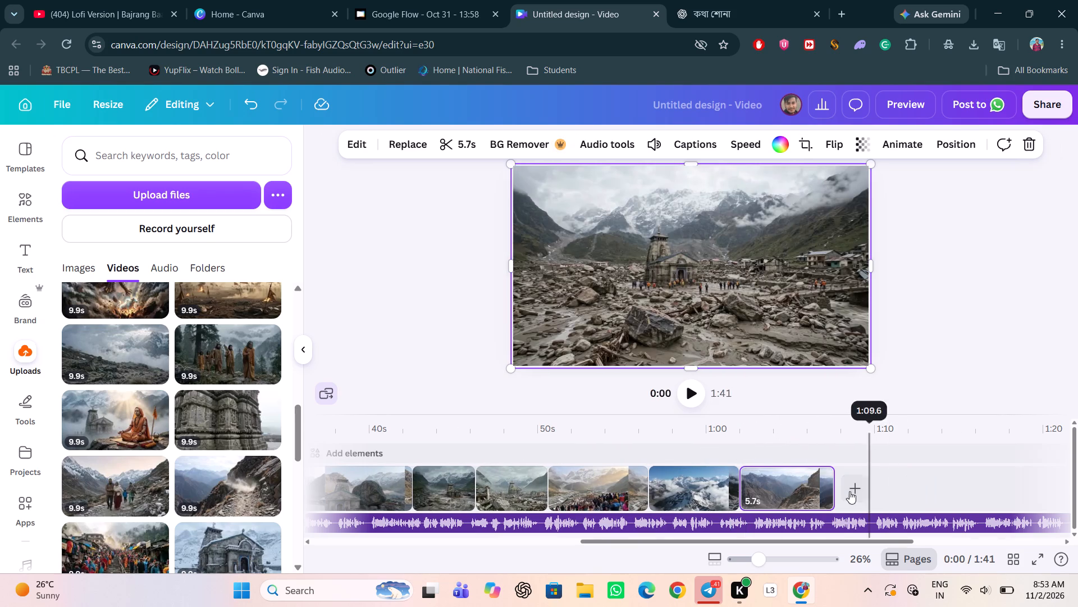
{"action": "left_click_drag", "start_coordinate": [828, 491], "coordinate": [812, 493]}
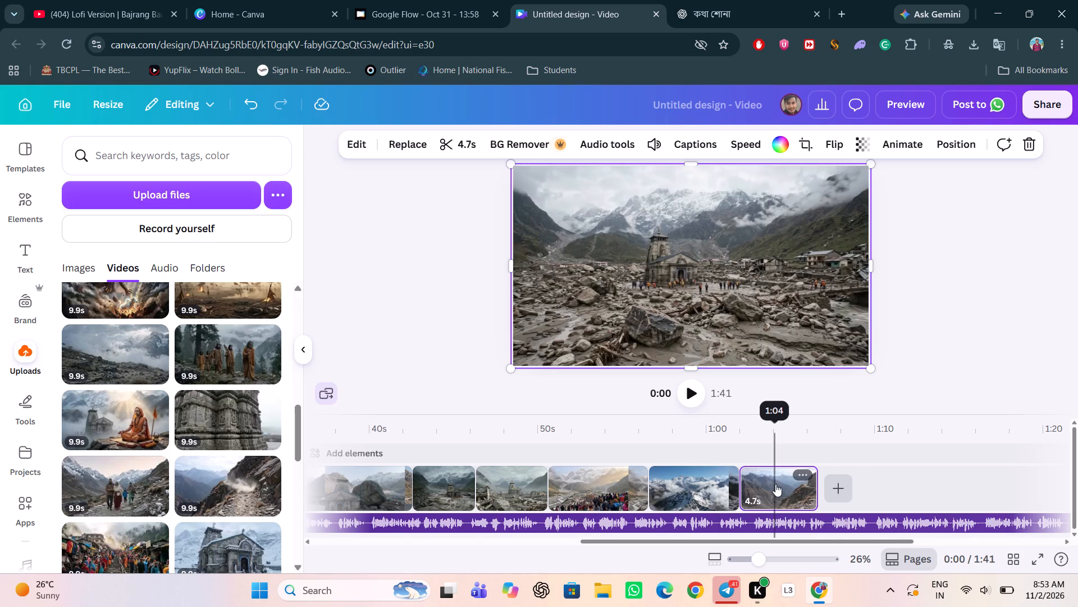
Lower the mountain path clip's volume and play the sequence from the crowd clip to its end to check the timing.
{"action": "left_click", "coordinate": [651, 148]}
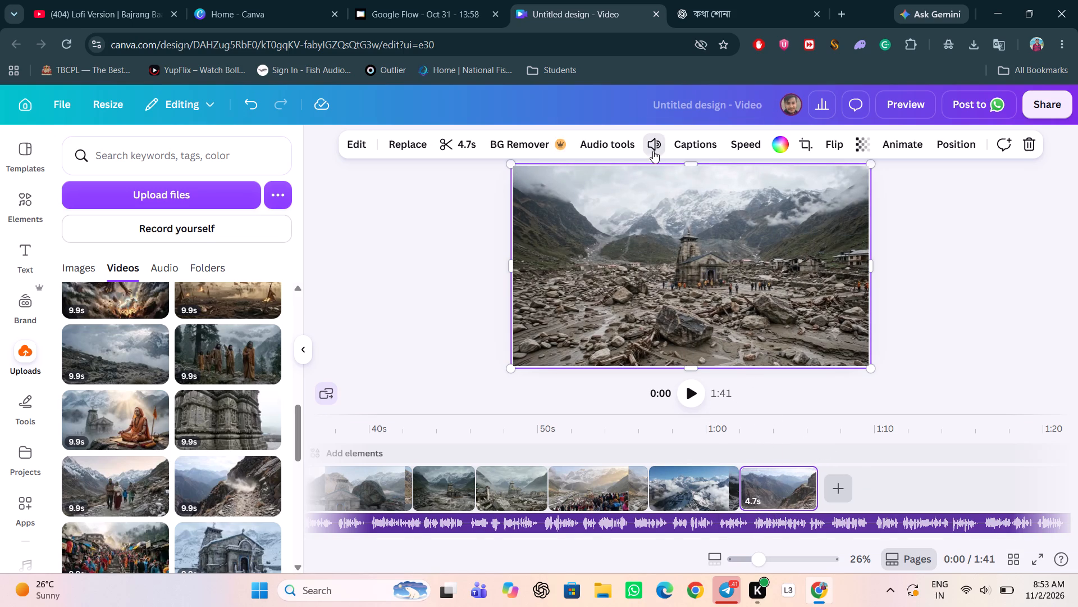
{"action": "left_click", "coordinate": [618, 187]}
{"action": "left_click", "coordinate": [942, 259]}
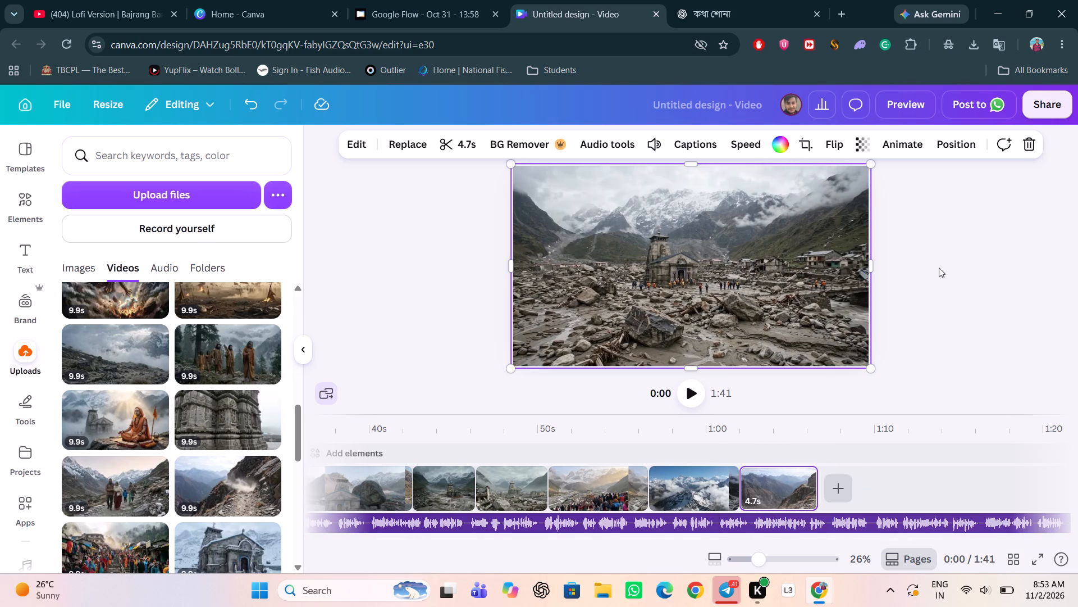
{"action": "left_click", "coordinate": [608, 432]}
{"action": "left_click", "coordinate": [692, 395]}
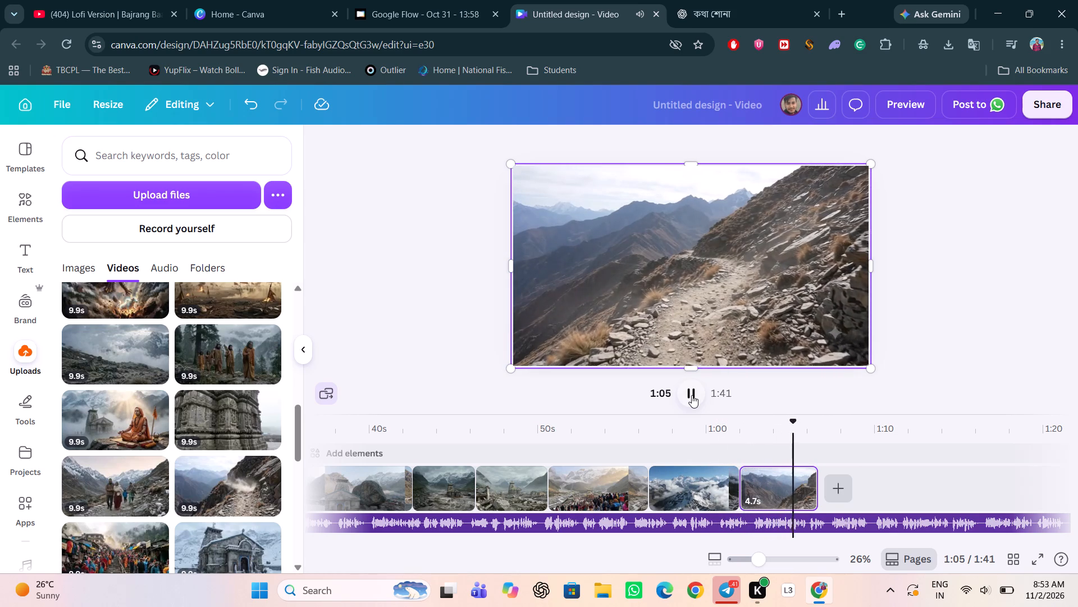
{"action": "left_click", "coordinate": [696, 393]}
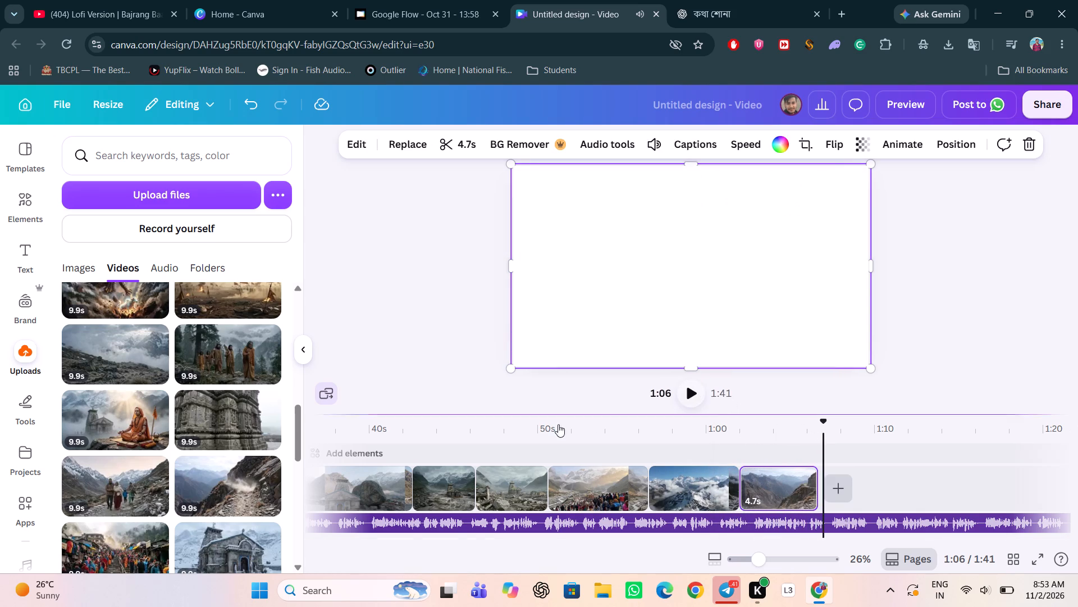
Trim the end of the mountain path clip to about 3 s and the end of the snowy peaks clip to under 5 s.
{"action": "scroll", "coordinate": [193, 483], "scroll_direction": "down", "scroll_amount": 2}
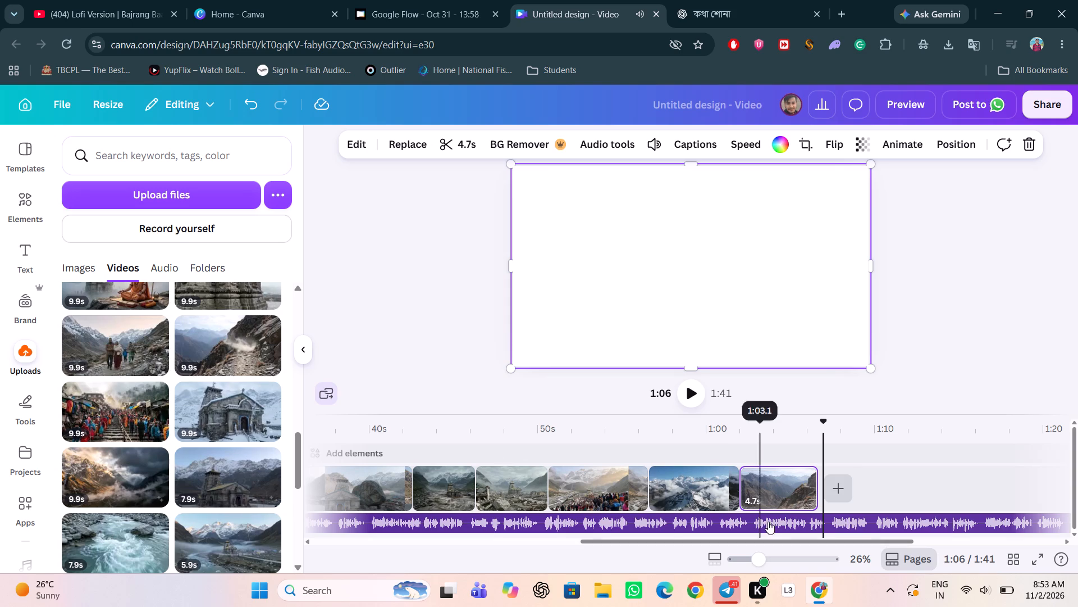
{"action": "left_click_drag", "start_coordinate": [814, 483], "coordinate": [789, 488]}
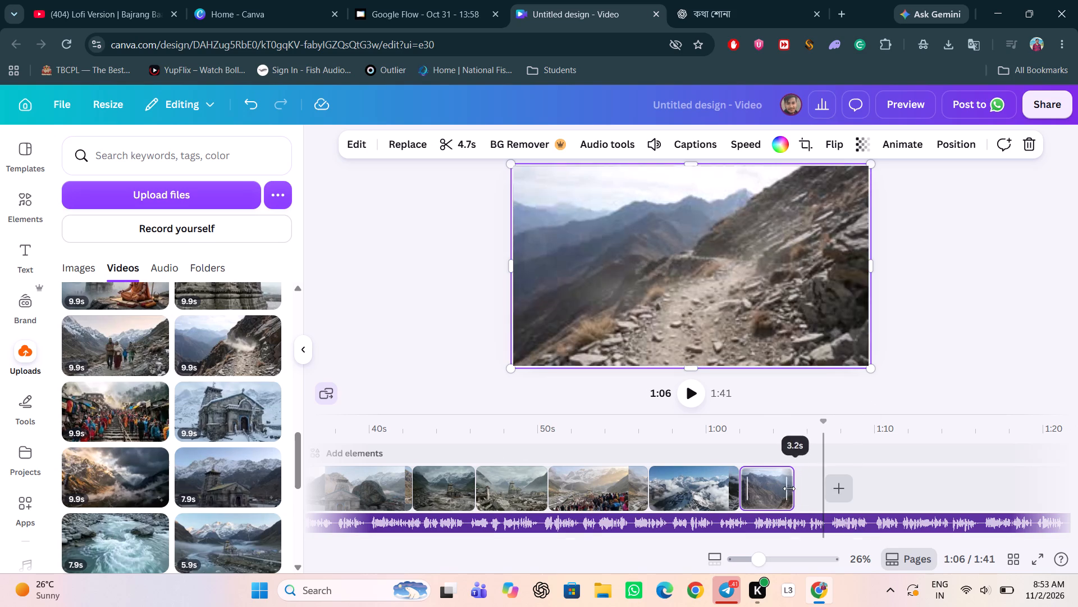
{"action": "left_click_drag", "start_coordinate": [789, 488], "coordinate": [783, 487]}
{"action": "left_click_drag", "start_coordinate": [734, 491], "coordinate": [725, 494]}
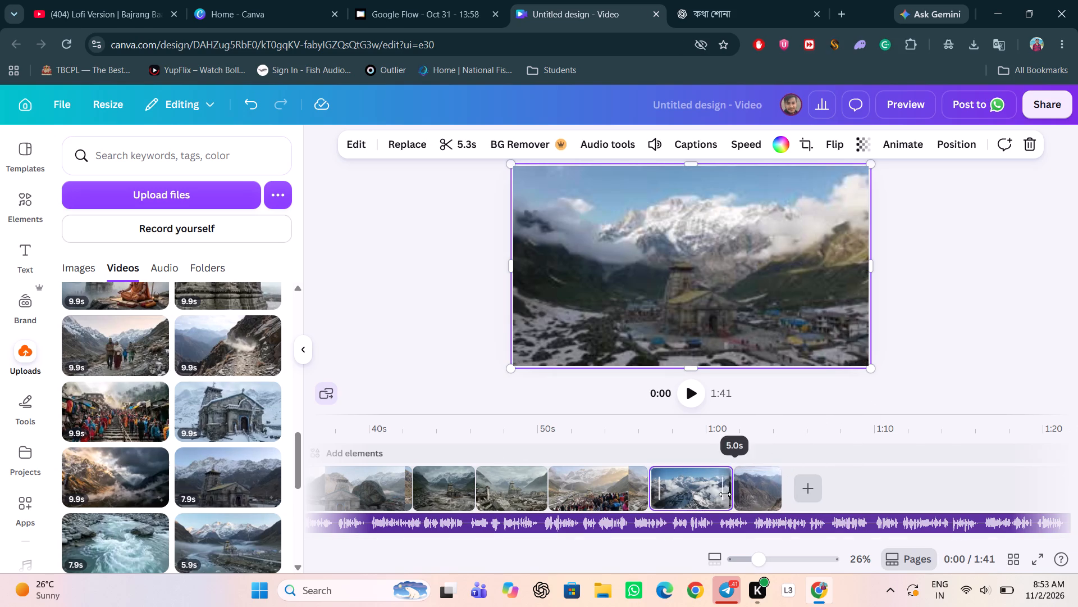
{"action": "left_click_drag", "start_coordinate": [725, 494], "coordinate": [719, 495]}
Append the 9.9 s clip of the snow-covered temple after the mountain path clip.
{"action": "left_click_drag", "start_coordinate": [230, 409], "coordinate": [832, 468]}
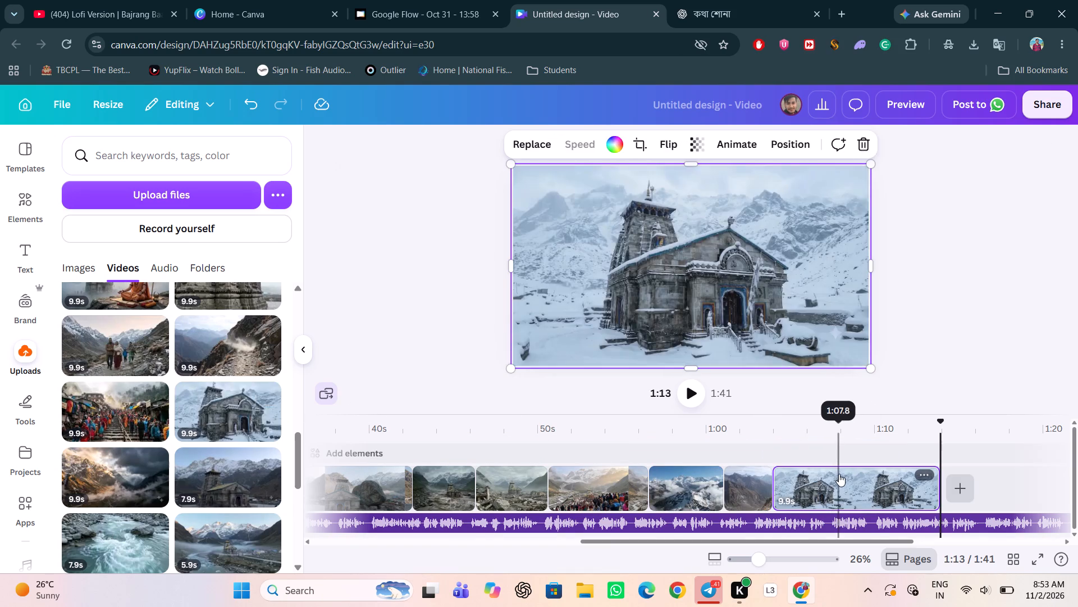
Trim the start of the snow-covered temple clip to leave 9.6 s and play the sequence from there.
{"action": "left_click_drag", "start_coordinate": [775, 487], "coordinate": [779, 486]}
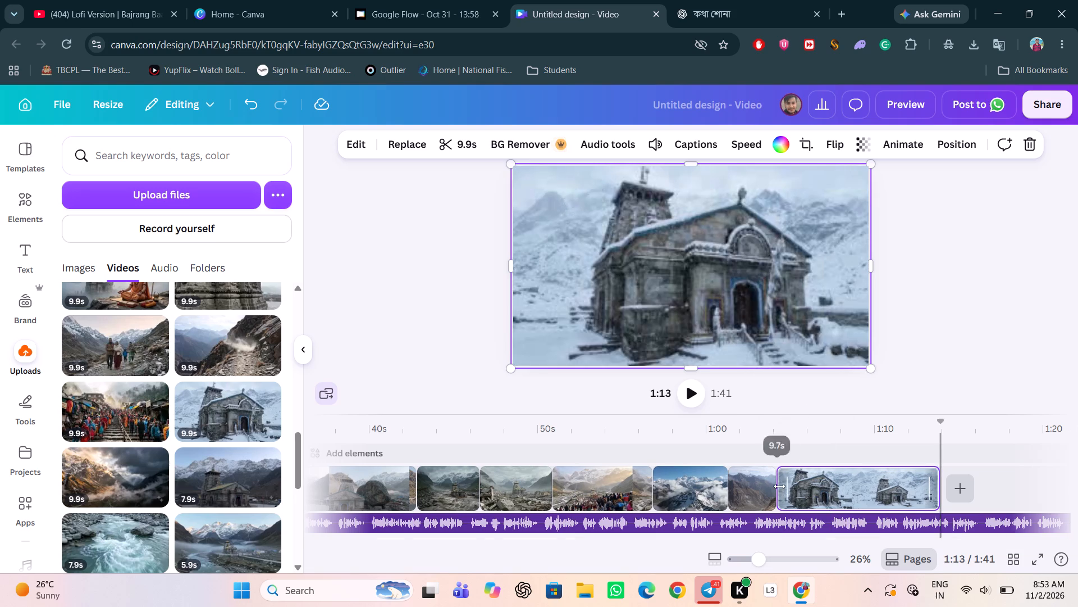
{"action": "left_click_drag", "start_coordinate": [779, 486], "coordinate": [780, 486]}
{"action": "left_click", "coordinate": [747, 435]}
{"action": "left_click", "coordinate": [692, 398]}
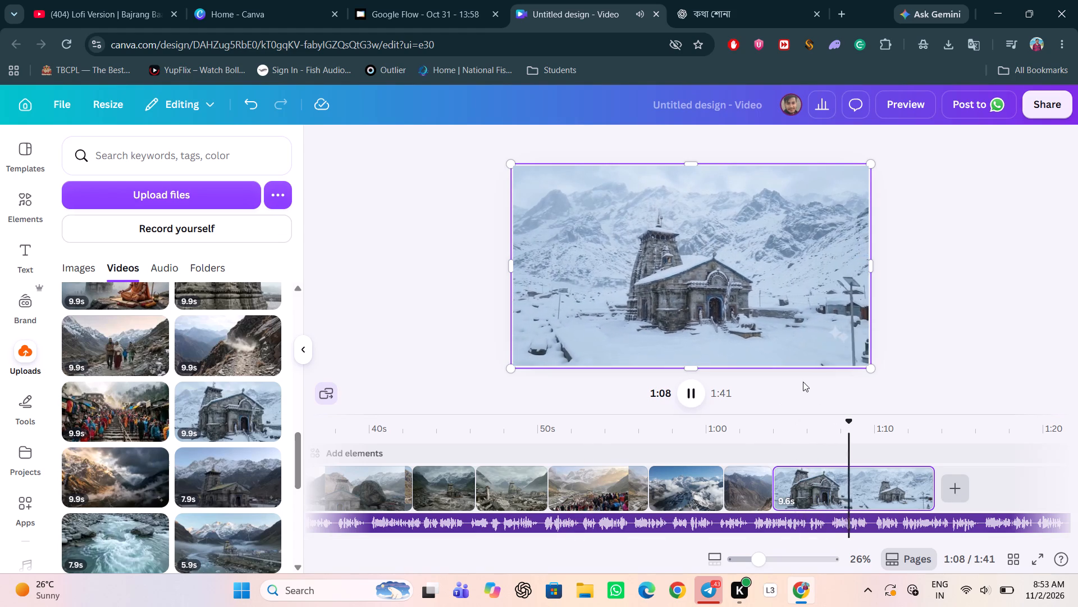
Lower the snow-covered temple clip's volume to below 20 and play it through to its end against the narration.
{"action": "left_click", "coordinate": [838, 477]}
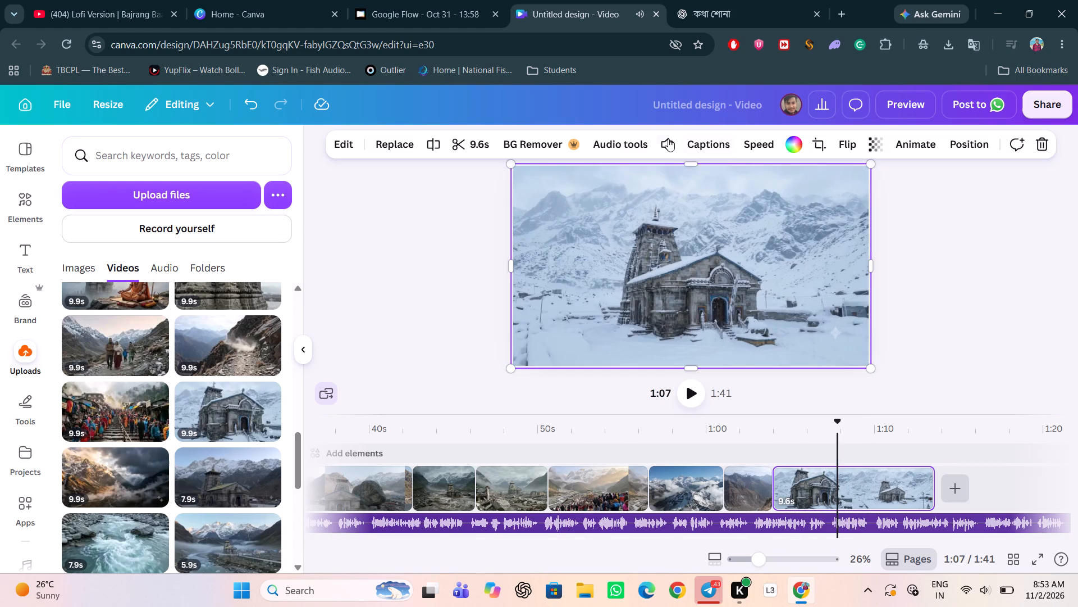
{"action": "left_click", "coordinate": [666, 139]}
{"action": "left_click", "coordinate": [643, 187]}
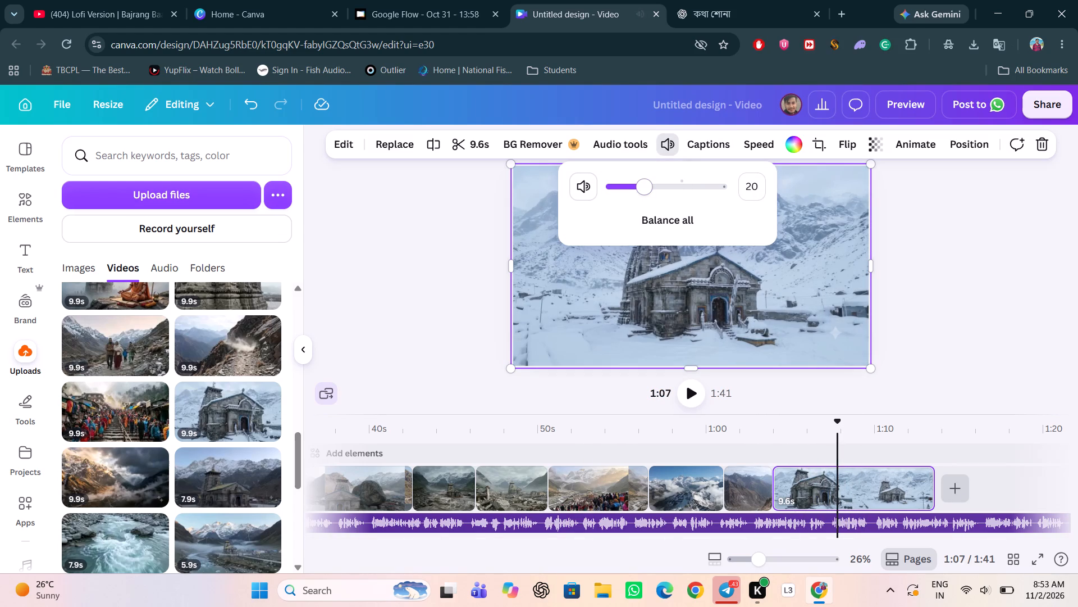
{"action": "left_click", "coordinate": [633, 186]}
{"action": "left_click", "coordinate": [1006, 325]}
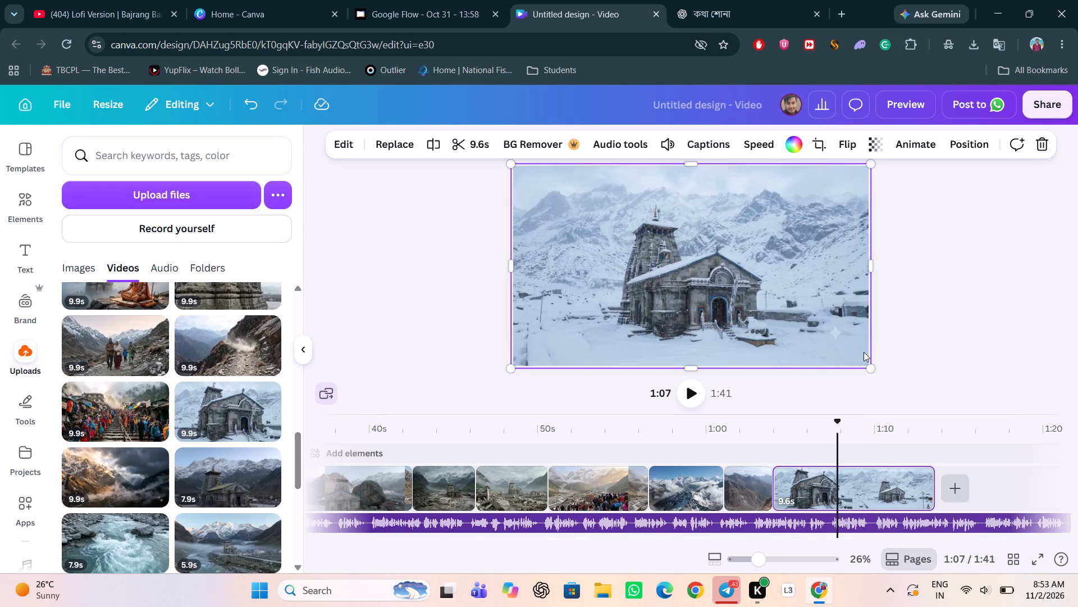
{"action": "left_click", "coordinate": [697, 392]}
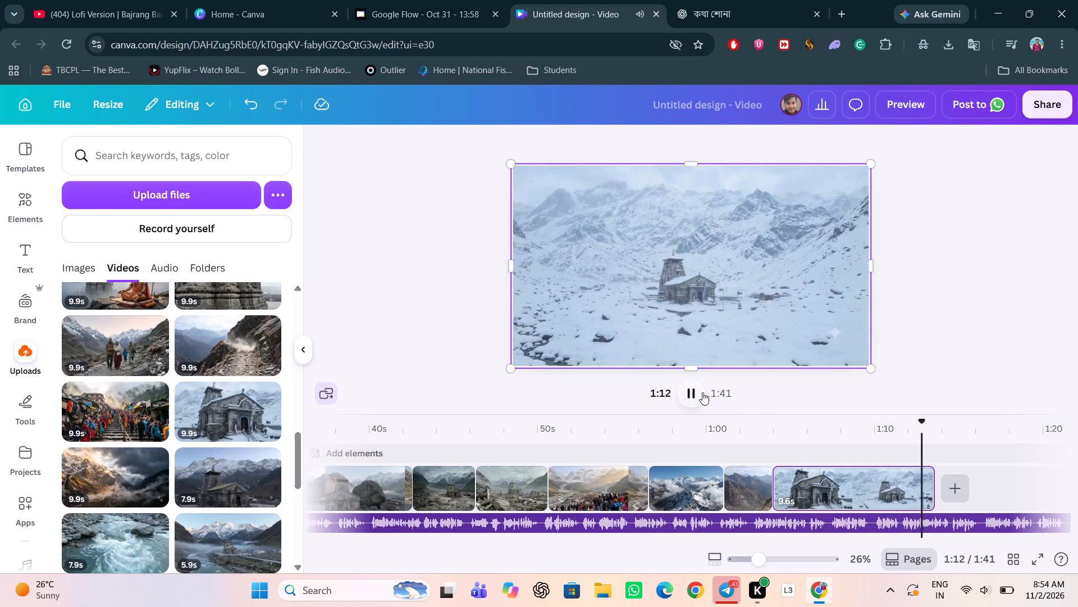
{"action": "left_click", "coordinate": [702, 392]}
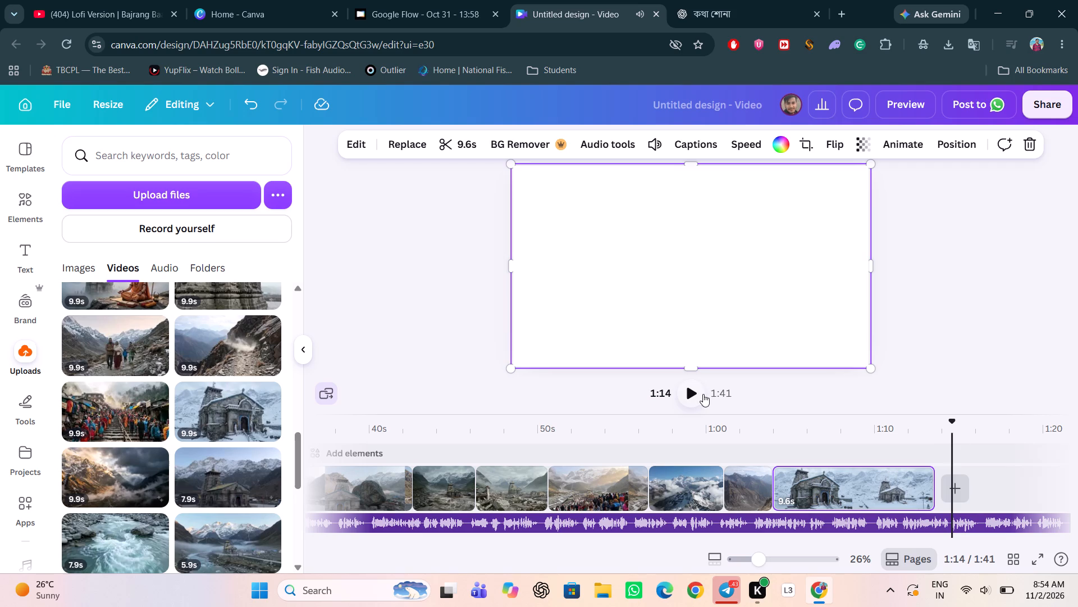
Append the 3.9 s clip of pilgrims walking the mountain trail after the snow-covered temple clip.
{"action": "scroll", "coordinate": [126, 499], "scroll_direction": "up", "scroll_amount": 1}
{"action": "scroll", "coordinate": [184, 475], "scroll_direction": "down", "scroll_amount": 2}
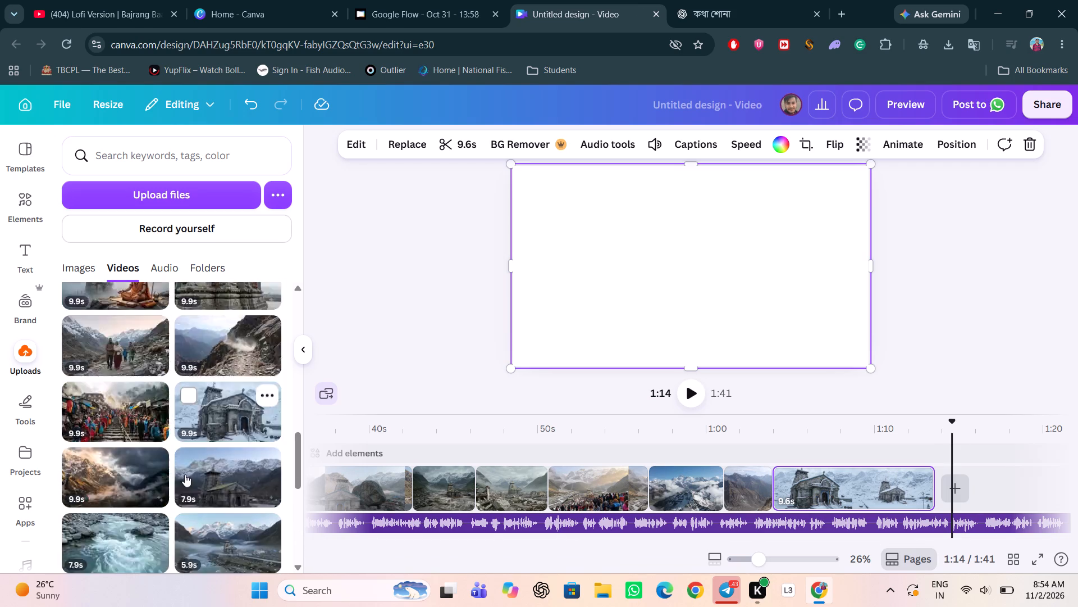
{"action": "scroll", "coordinate": [185, 474], "scroll_direction": "down", "scroll_amount": 7}
{"action": "scroll", "coordinate": [199, 480], "scroll_direction": "up", "scroll_amount": 3}
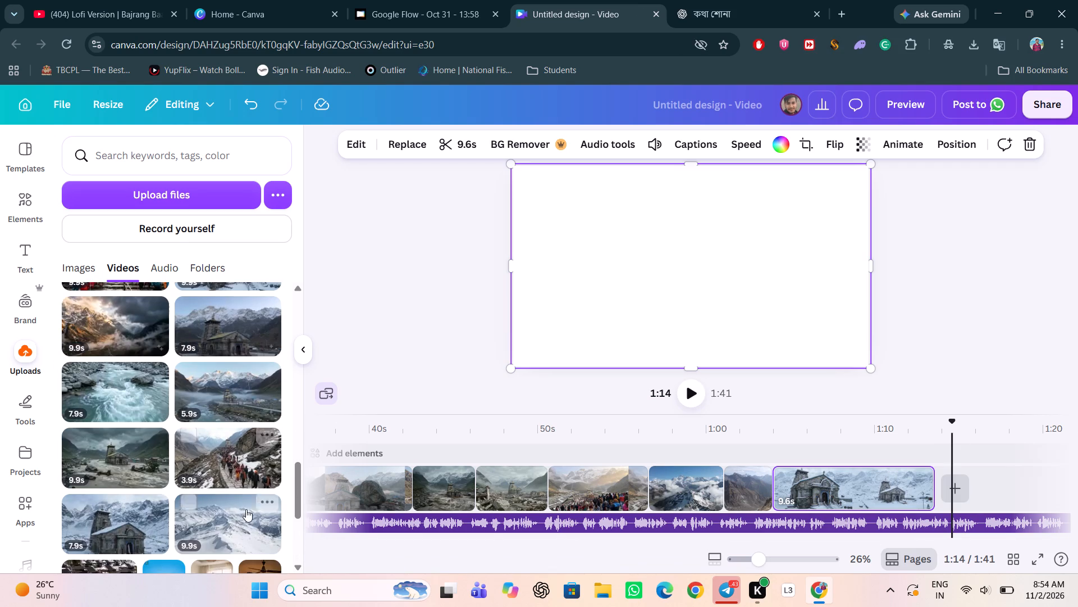
{"action": "left_click_drag", "start_coordinate": [223, 475], "coordinate": [961, 477]}
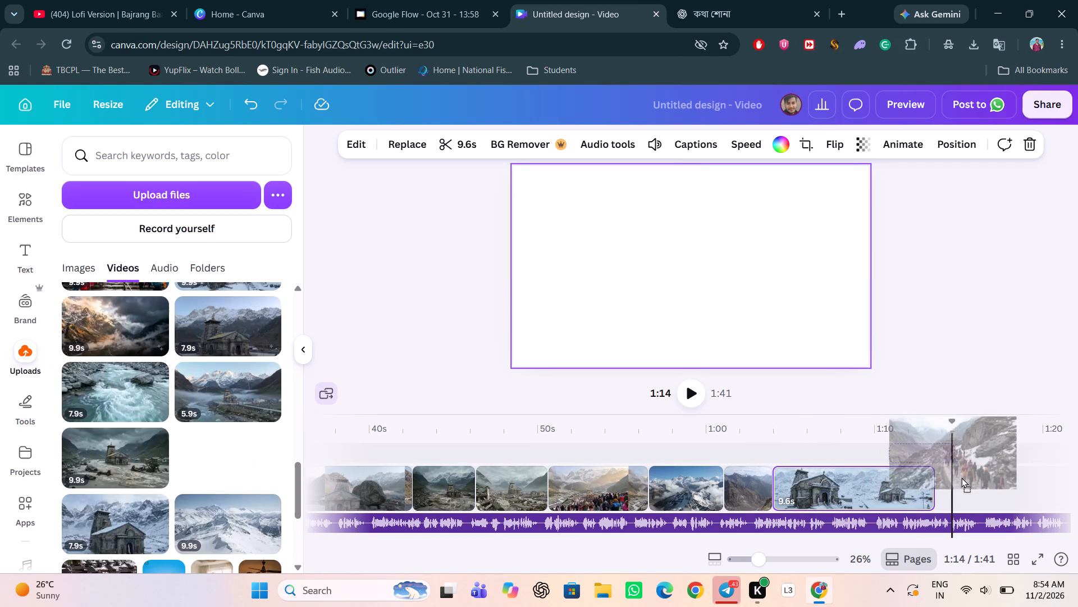
{"action": "left_click_drag", "start_coordinate": [961, 477], "coordinate": [976, 485]}
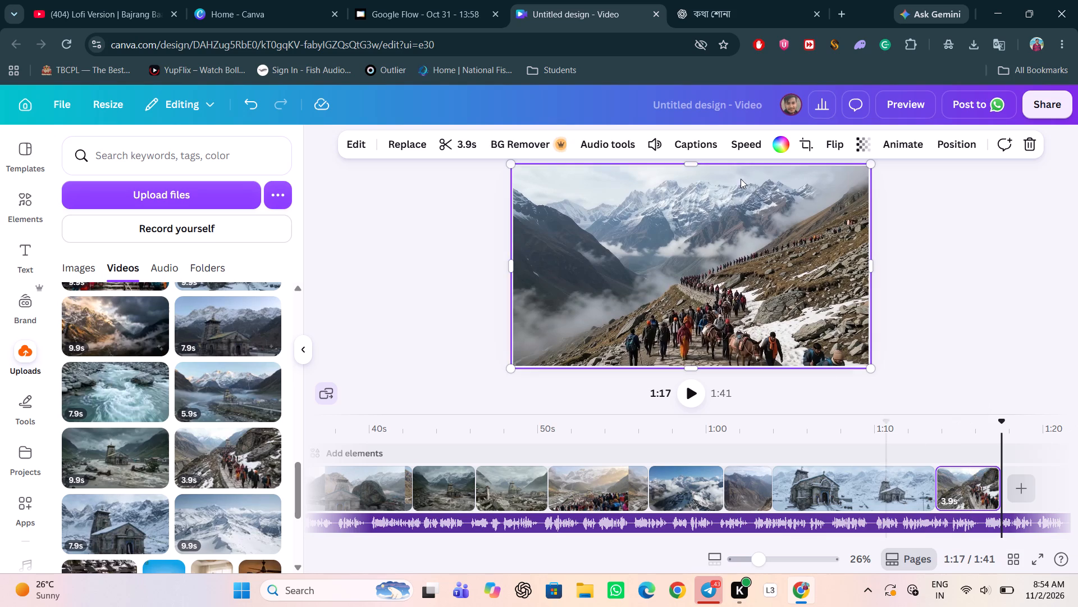
Set the pilgrim trail clip's volume to 18 and play from about 1:12.7 past the clip's end.
{"action": "left_click", "coordinate": [656, 137]}
{"action": "left_click_drag", "start_coordinate": [663, 188], "coordinate": [632, 195]}
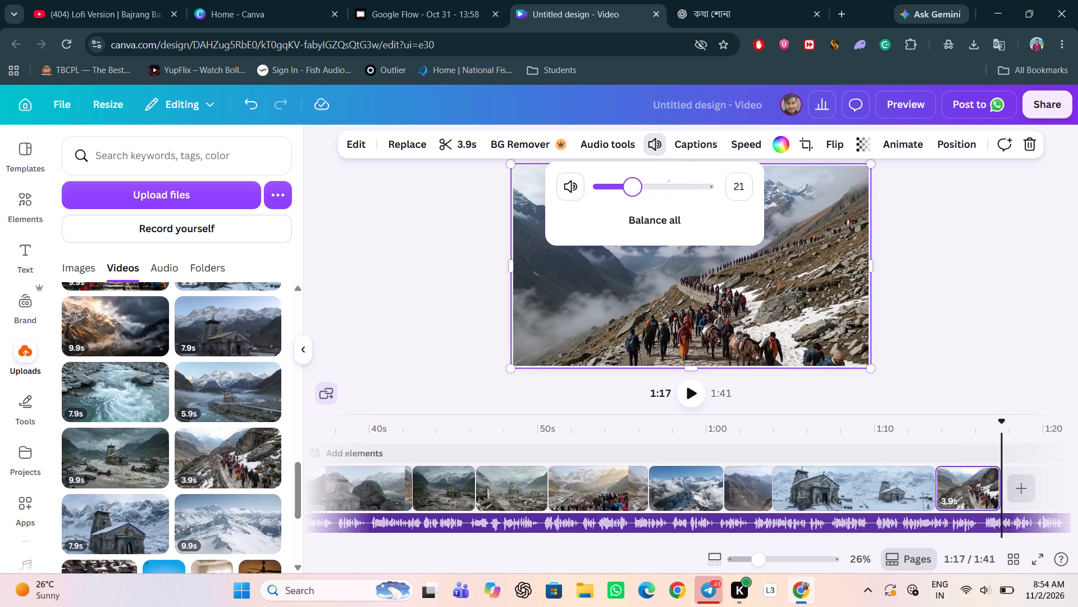
{"action": "left_click_drag", "start_coordinate": [632, 195], "coordinate": [629, 198]}
{"action": "left_click", "coordinate": [921, 441]}
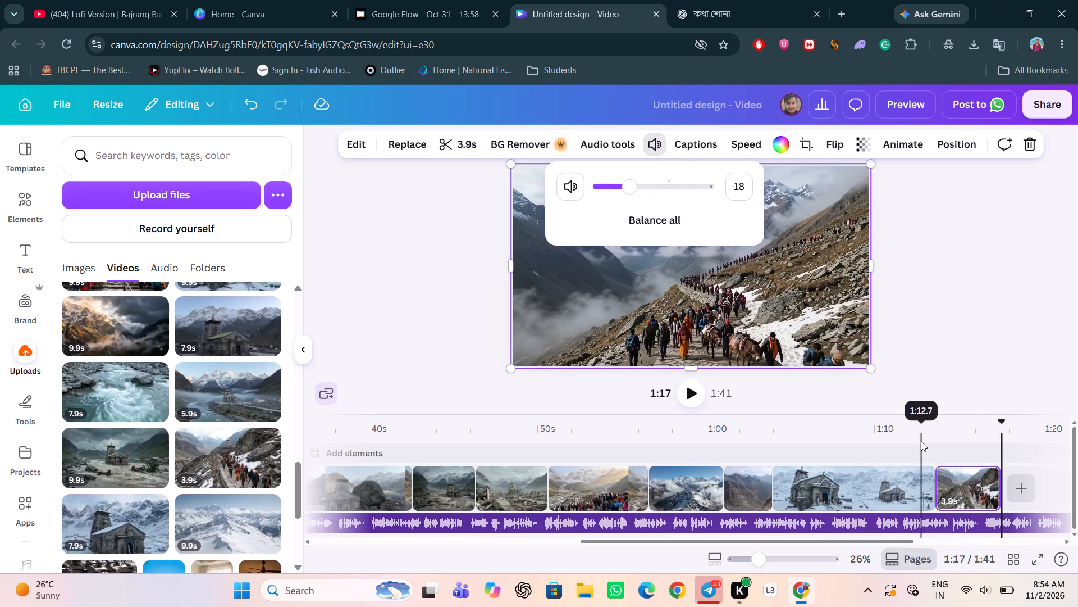
{"action": "left_click", "coordinate": [693, 395]}
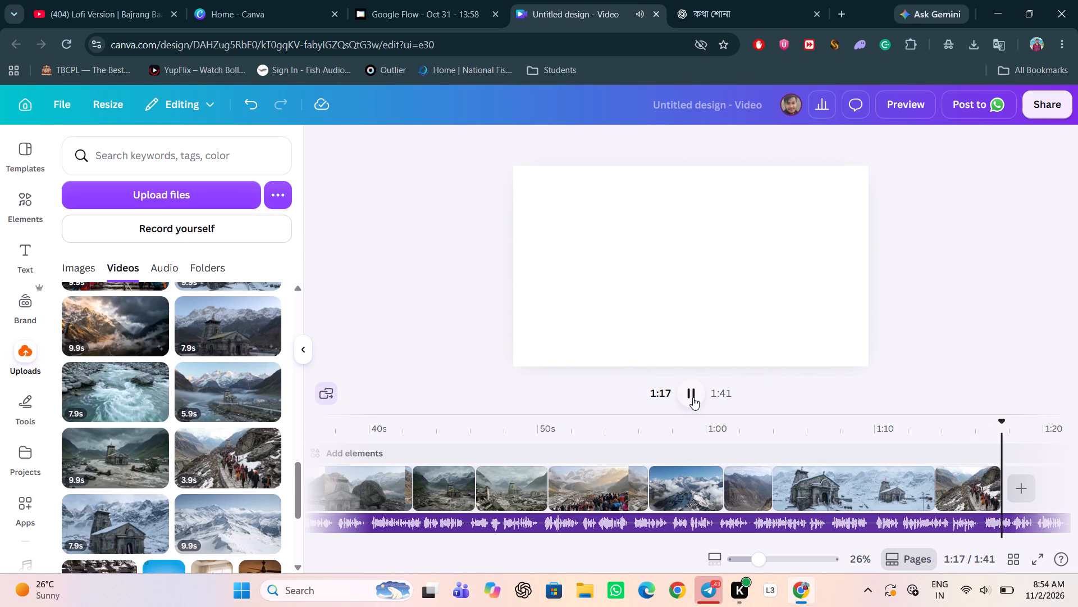
{"action": "left_click", "coordinate": [693, 397]}
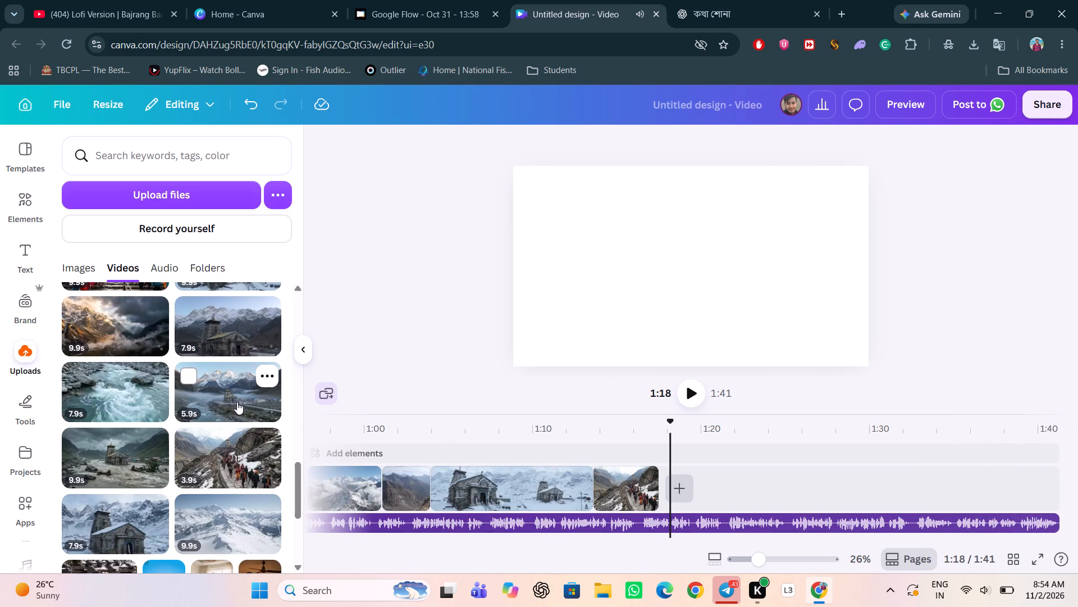
Append the 7.9 s snowy temple clip after the pilgrim trail clip and set its volume to 8.
{"action": "left_click_drag", "start_coordinate": [101, 526], "coordinate": [692, 472]}
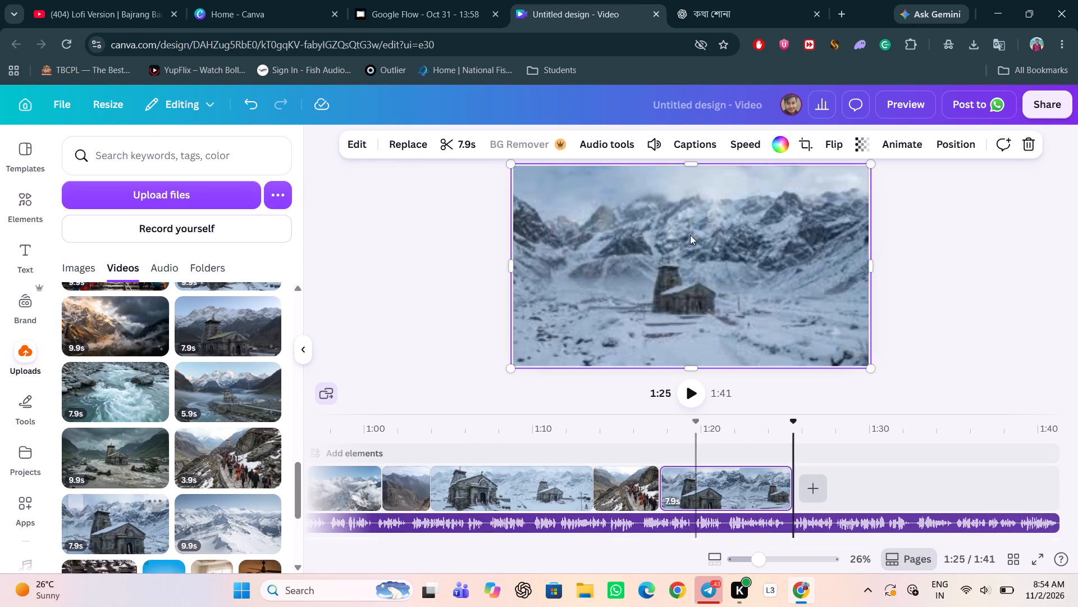
{"action": "left_click", "coordinate": [654, 140]}
{"action": "left_click", "coordinate": [615, 187]}
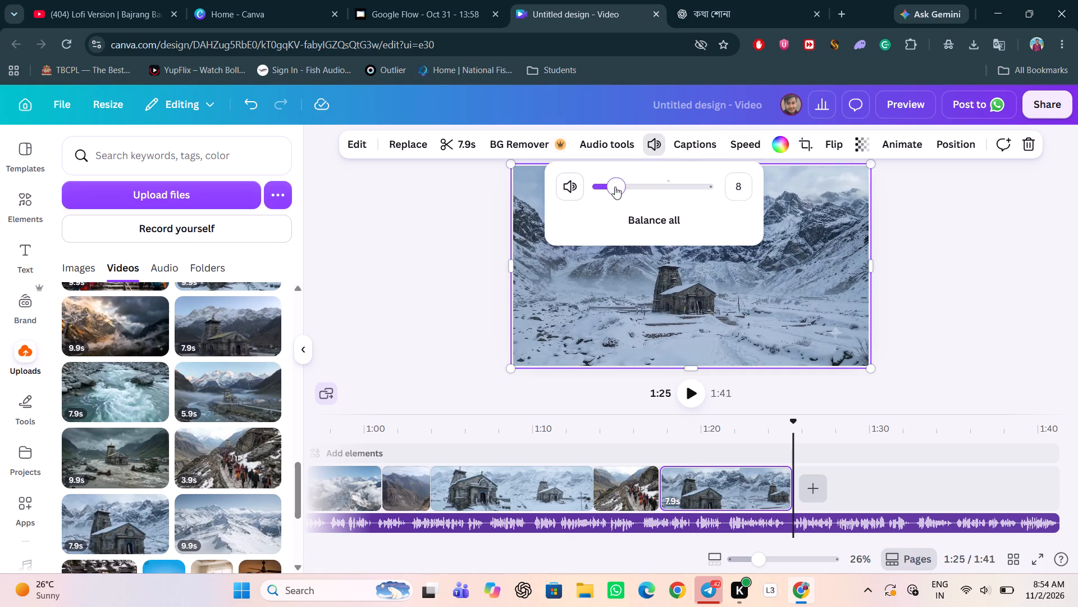
{"action": "left_click", "coordinate": [648, 452]}
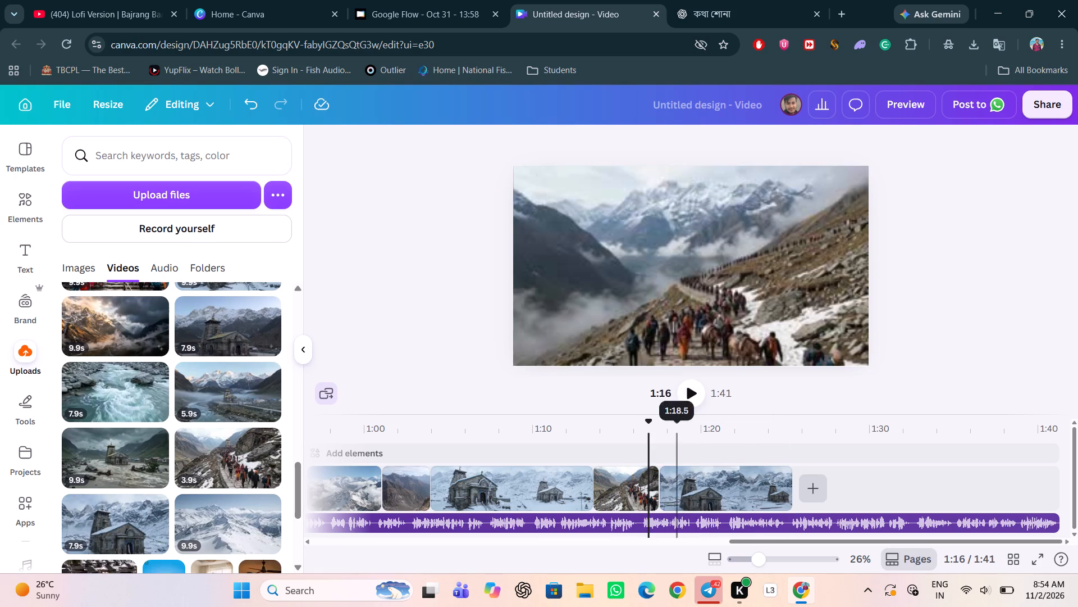
{"action": "left_click", "coordinate": [685, 393]}
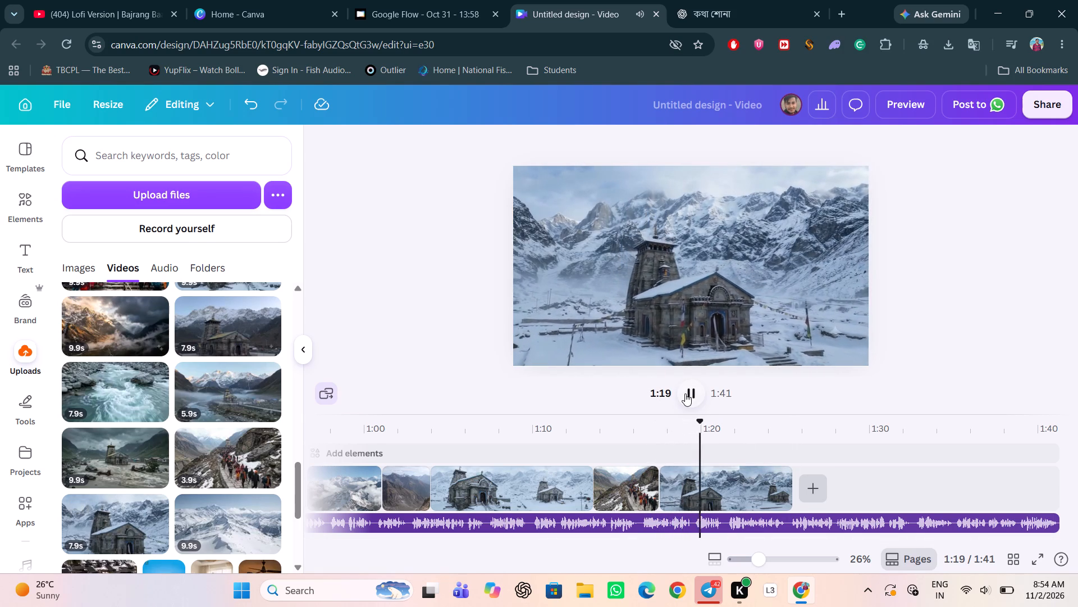
{"action": "left_click", "coordinate": [692, 395]}
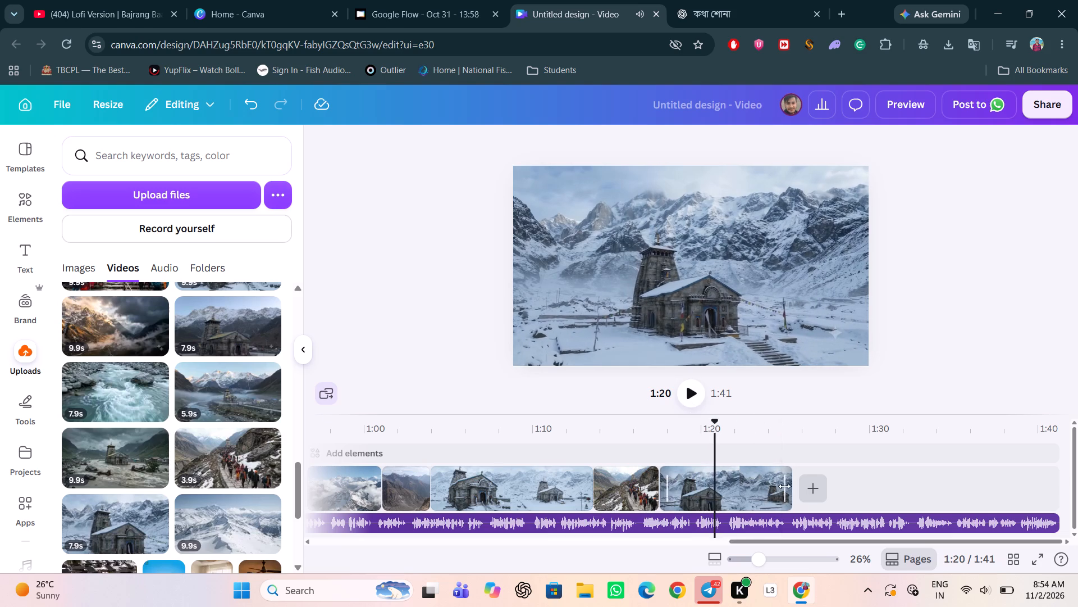
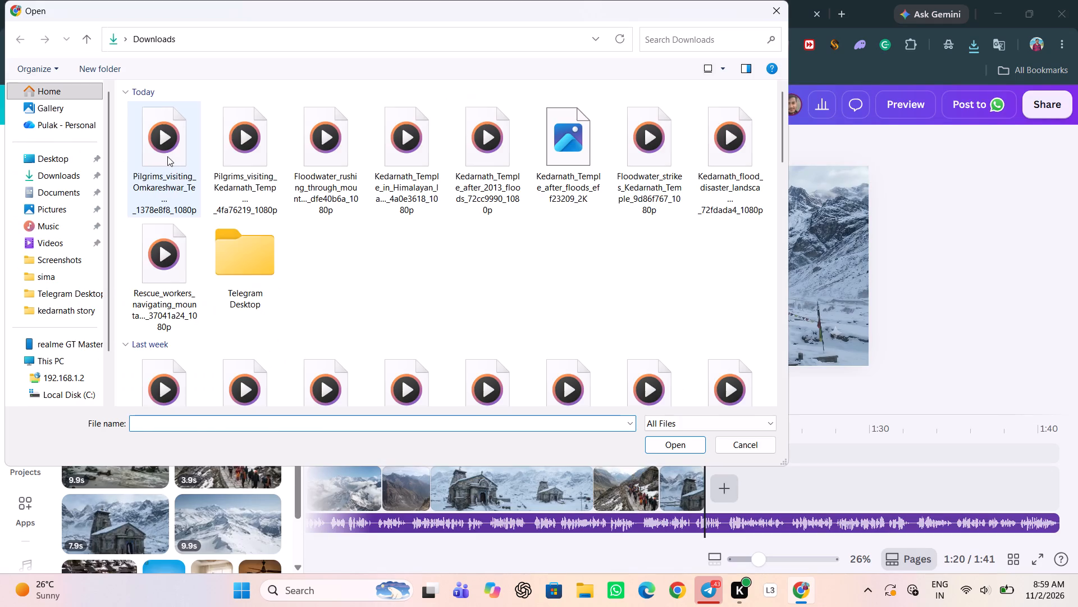
{"action": "double_click", "coordinate": [167, 155]}
{"action": "scroll", "coordinate": [180, 346], "scroll_direction": "up", "scroll_amount": 6}
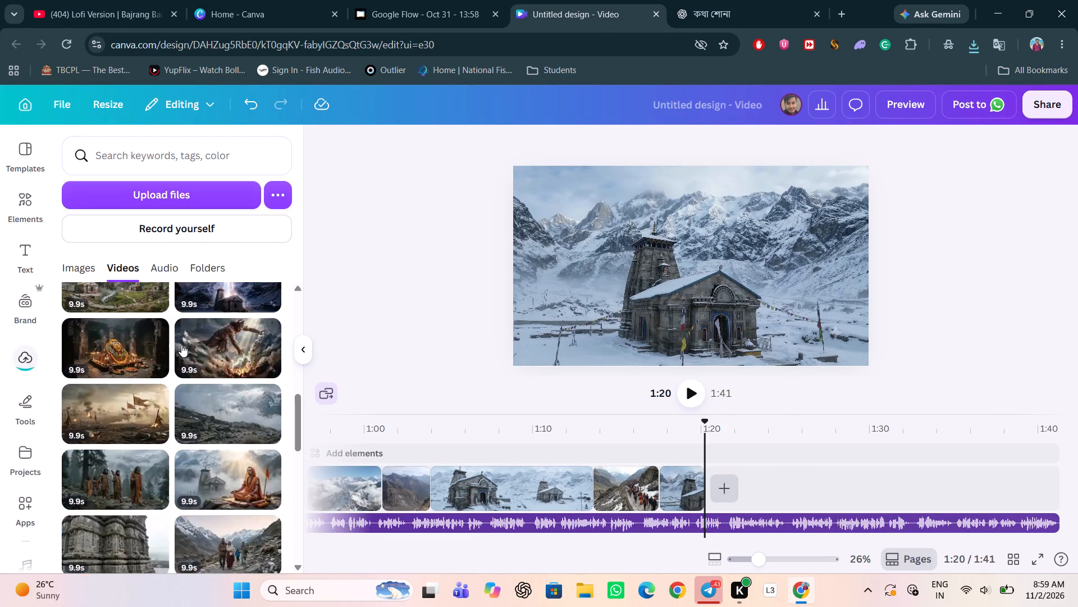
{"action": "scroll", "coordinate": [181, 345], "scroll_direction": "up", "scroll_amount": 16}
{"action": "left_click", "coordinate": [116, 322]}
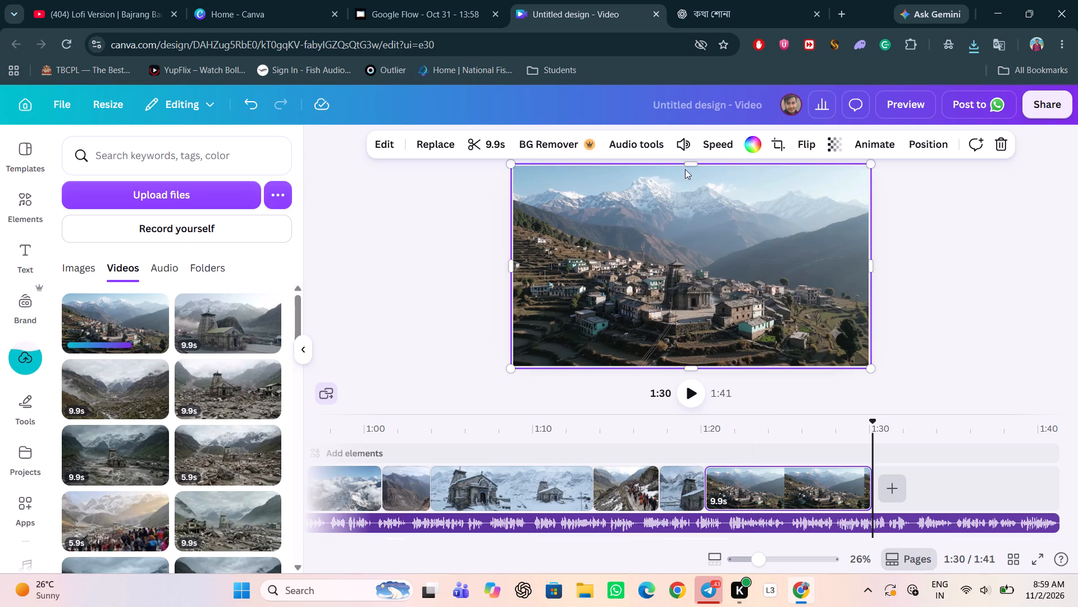
Lower the Omkareshwar Temple clip's volume to 19 and play the timeline from 1:17 to check it.
{"action": "left_click", "coordinate": [679, 142]}
{"action": "left_click", "coordinate": [659, 187]}
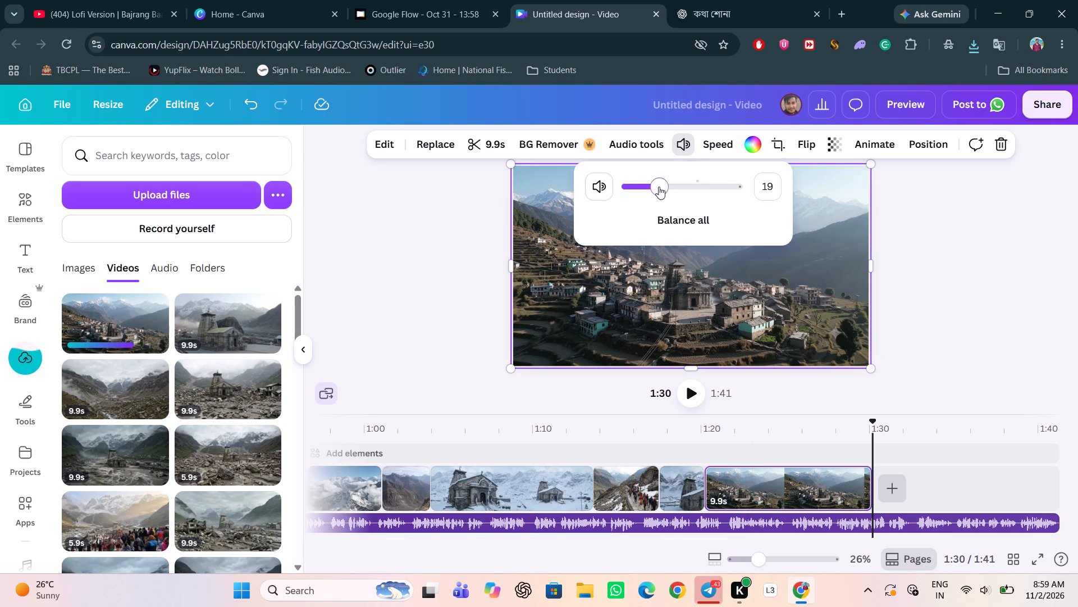
{"action": "left_click", "coordinate": [665, 436]}
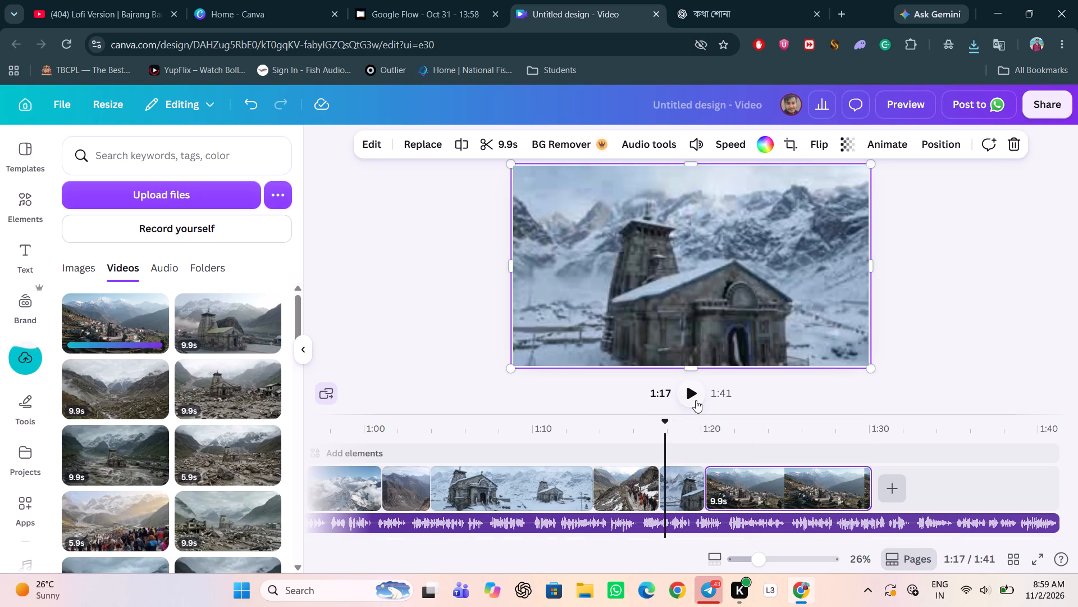
{"action": "left_click", "coordinate": [696, 400]}
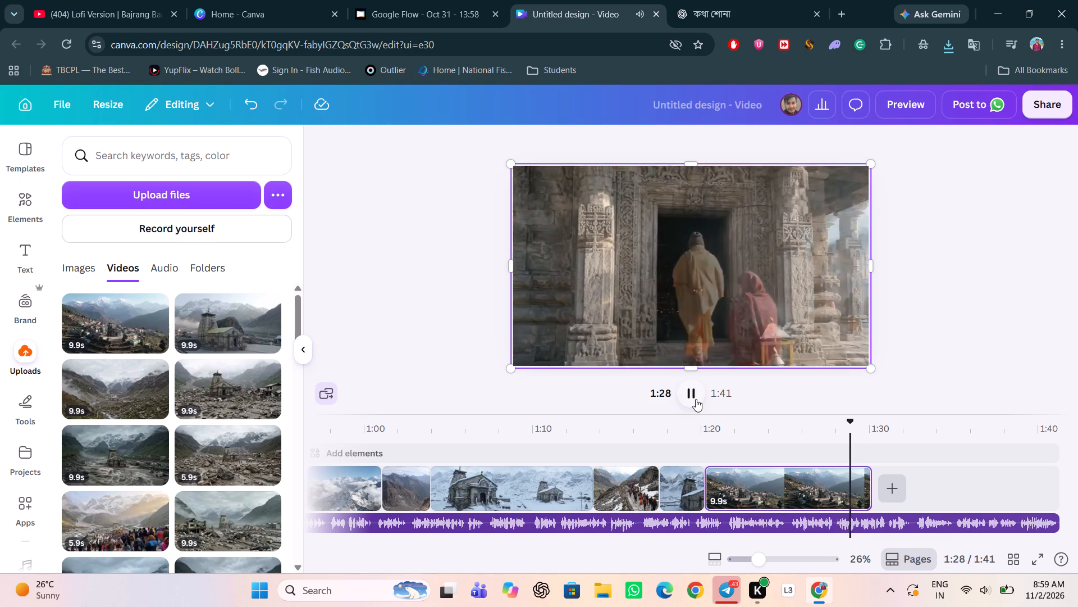
{"action": "left_click", "coordinate": [696, 399]}
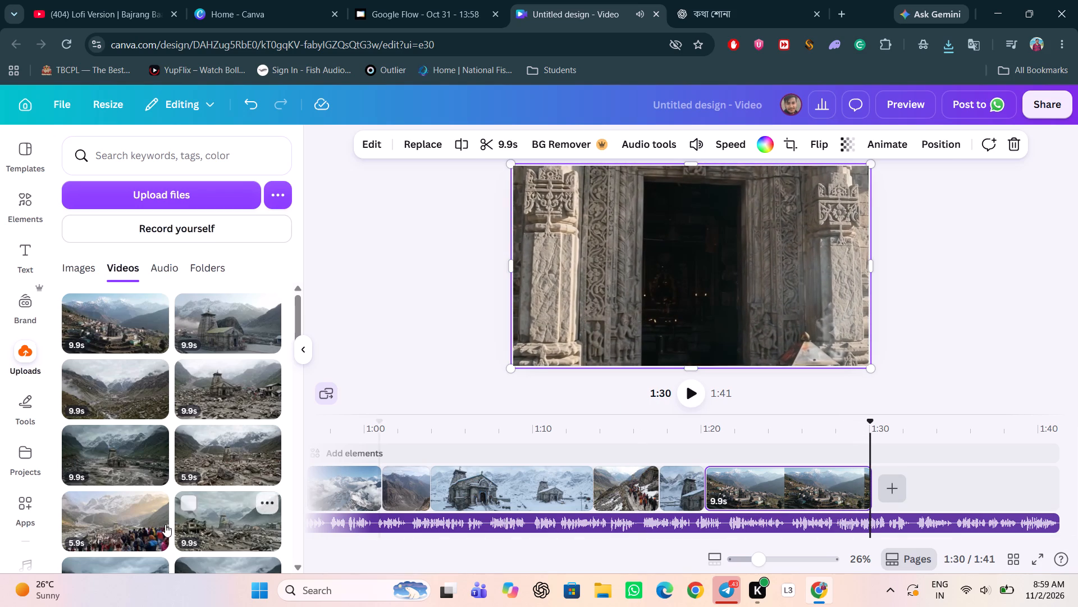
Add the 7.9-second snowy Kedarnath Temple video after the Omkareshwar clip and trim it to 4.7 s.
{"action": "scroll", "coordinate": [193, 510], "scroll_direction": "down", "scroll_amount": 8}
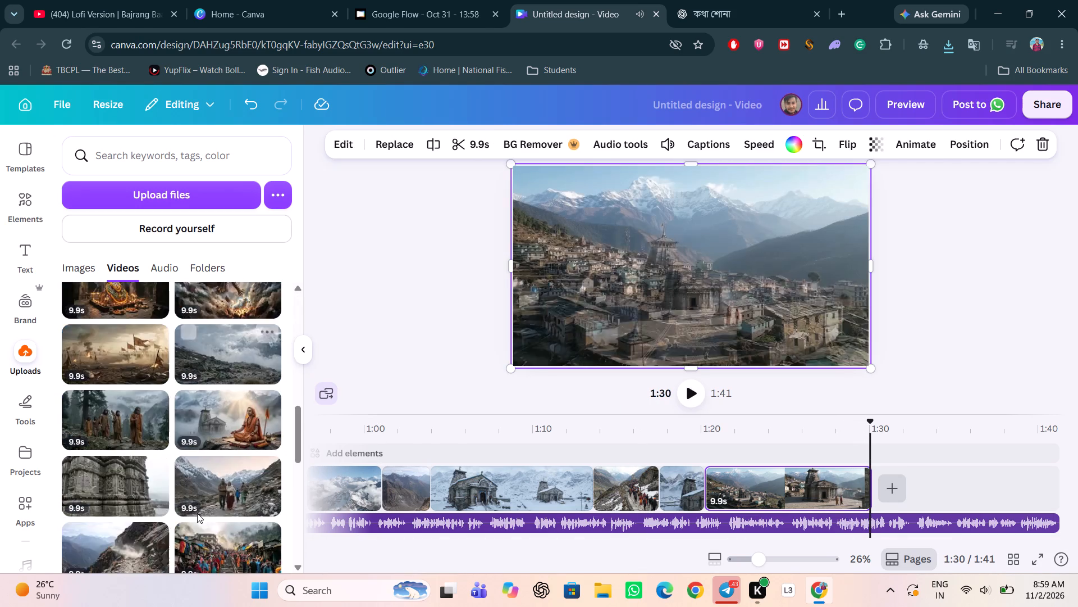
{"action": "scroll", "coordinate": [199, 513], "scroll_direction": "down", "scroll_amount": 5}
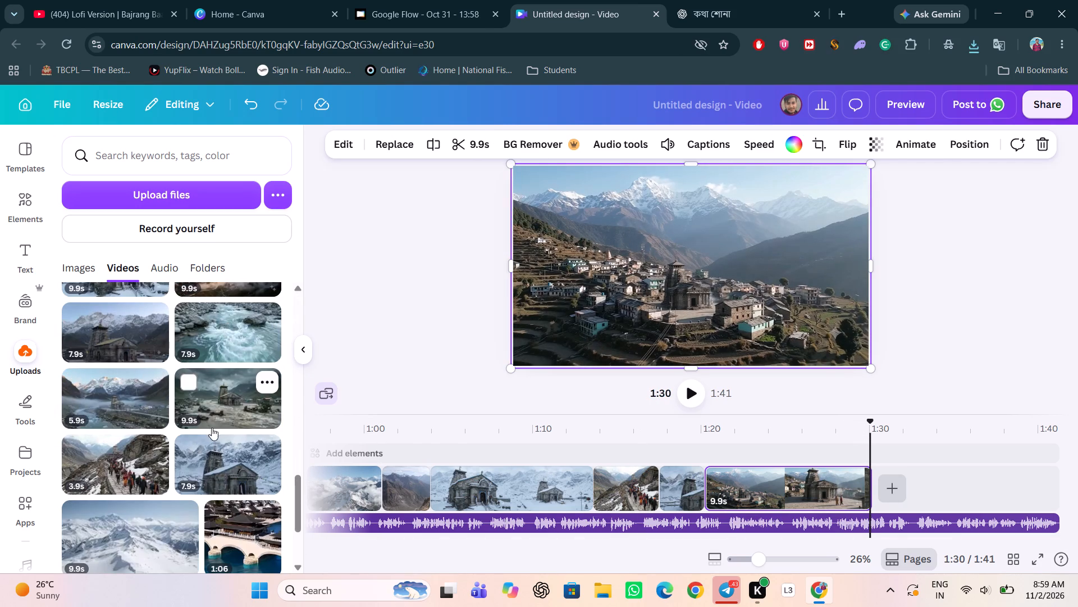
{"action": "scroll", "coordinate": [212, 429], "scroll_direction": "down", "scroll_amount": 2}
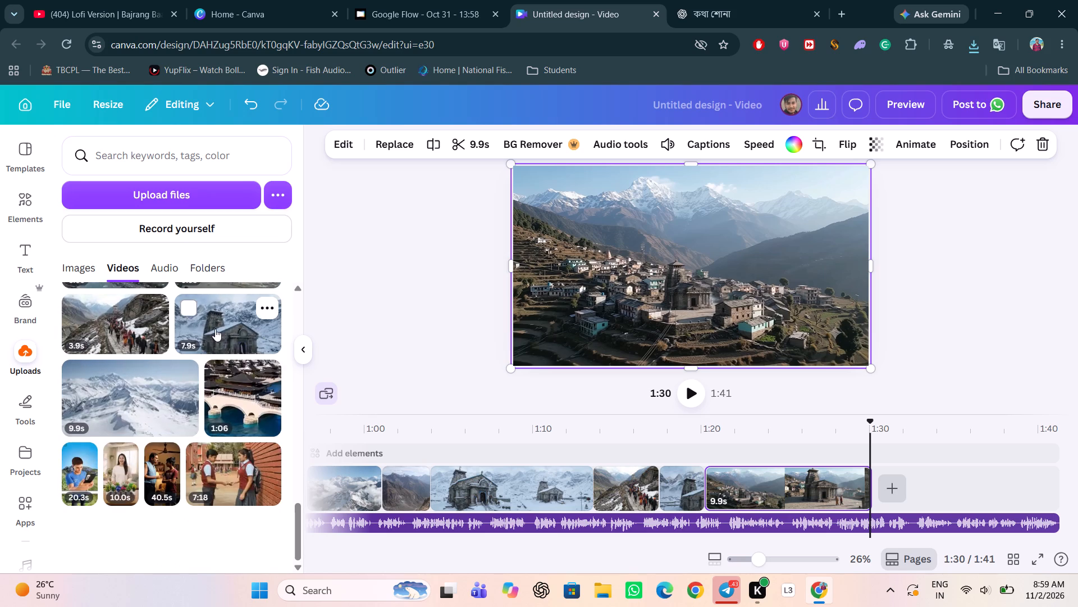
{"action": "left_click", "coordinate": [215, 329]}
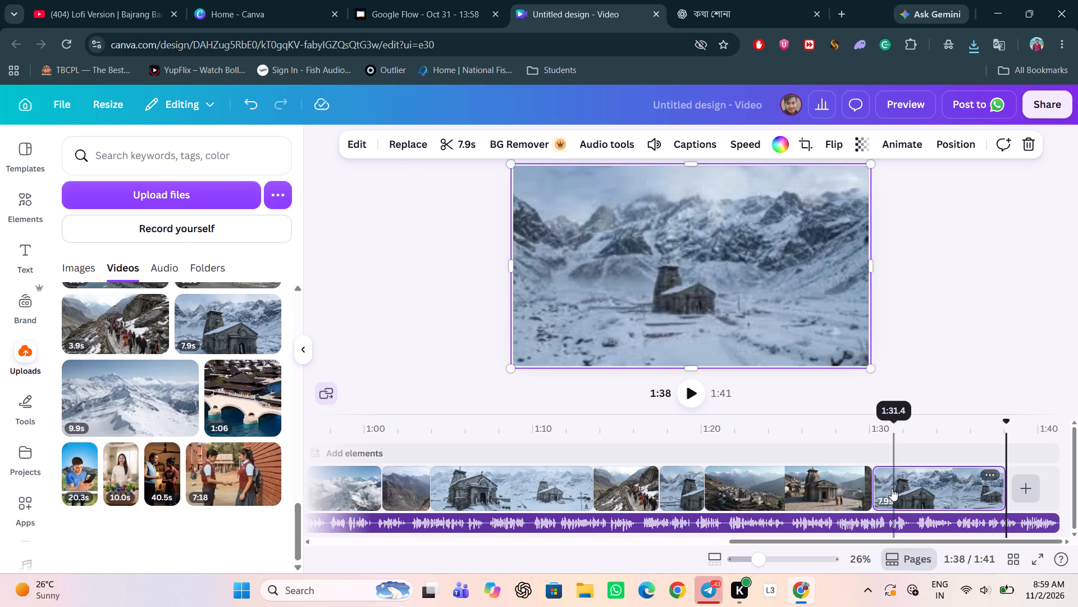
{"action": "left_click", "coordinate": [874, 486]}
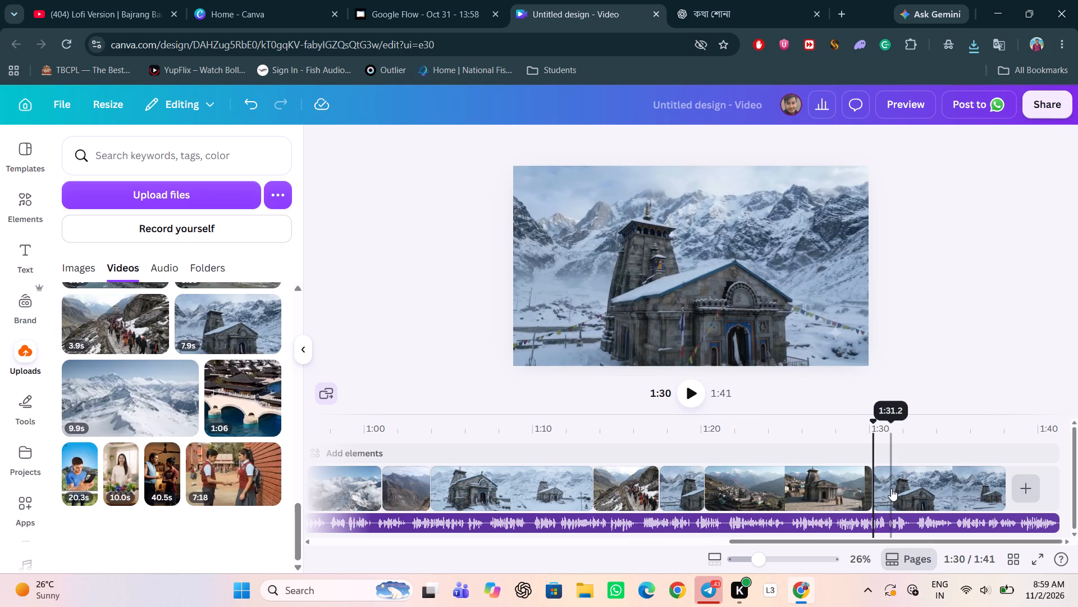
{"action": "left_click_drag", "start_coordinate": [884, 489], "coordinate": [919, 486]}
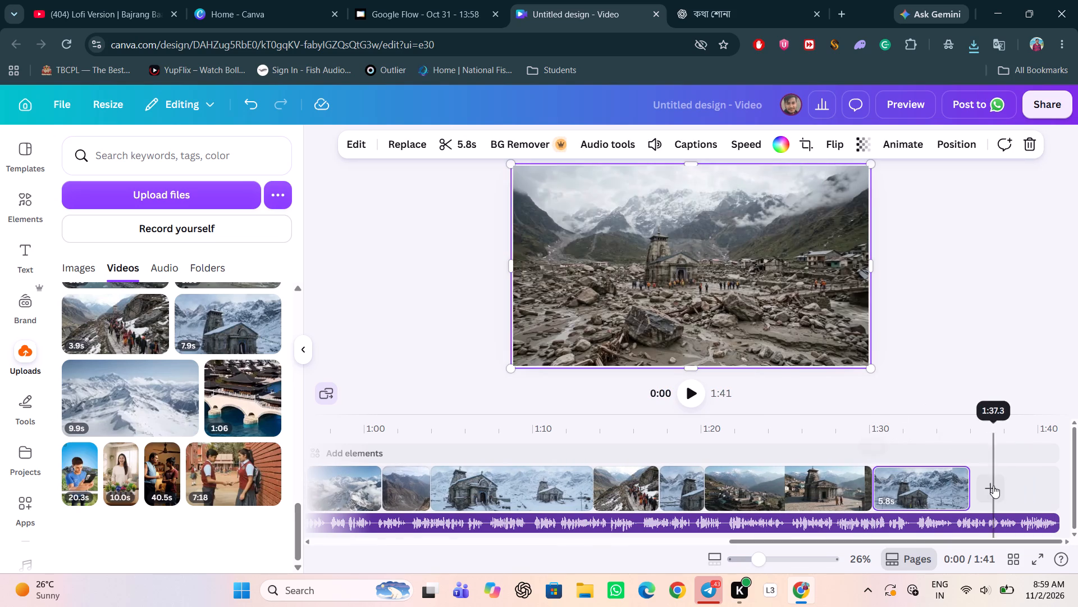
{"action": "left_click_drag", "start_coordinate": [961, 492], "coordinate": [943, 496]}
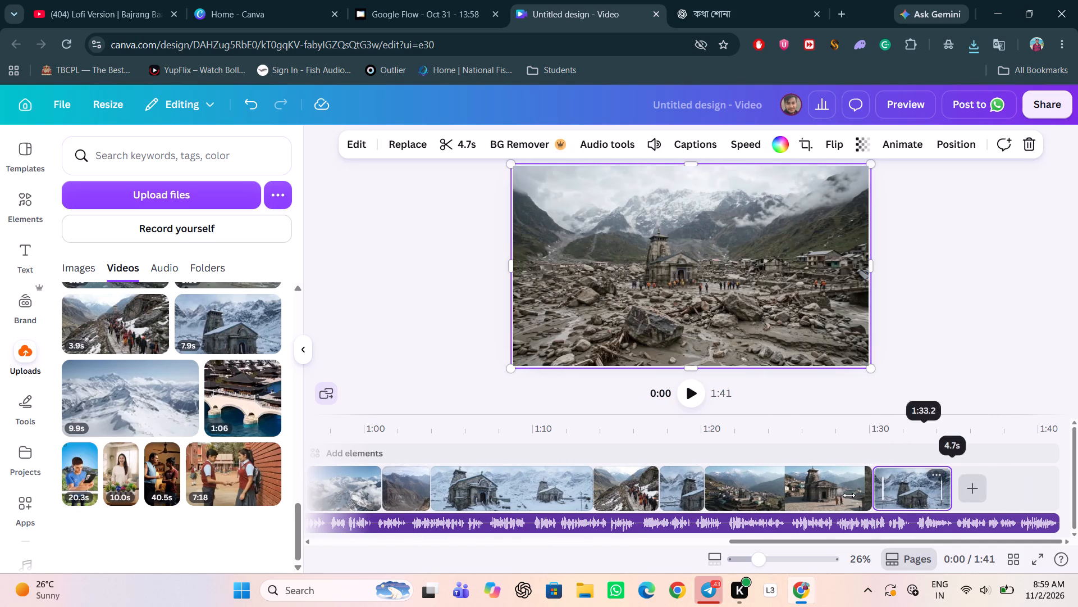
Lower the volume of the last snowy temple clip and play the timeline from 1:23 to check it.
{"action": "left_click", "coordinate": [807, 456]}
{"action": "left_click", "coordinate": [902, 488]}
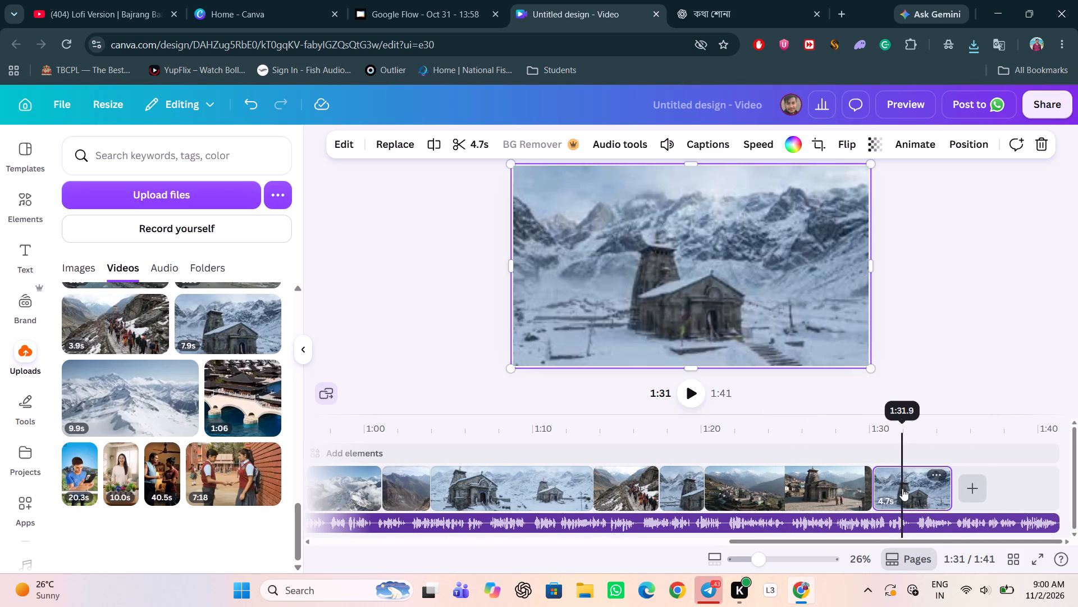
{"action": "left_click", "coordinate": [668, 148]}
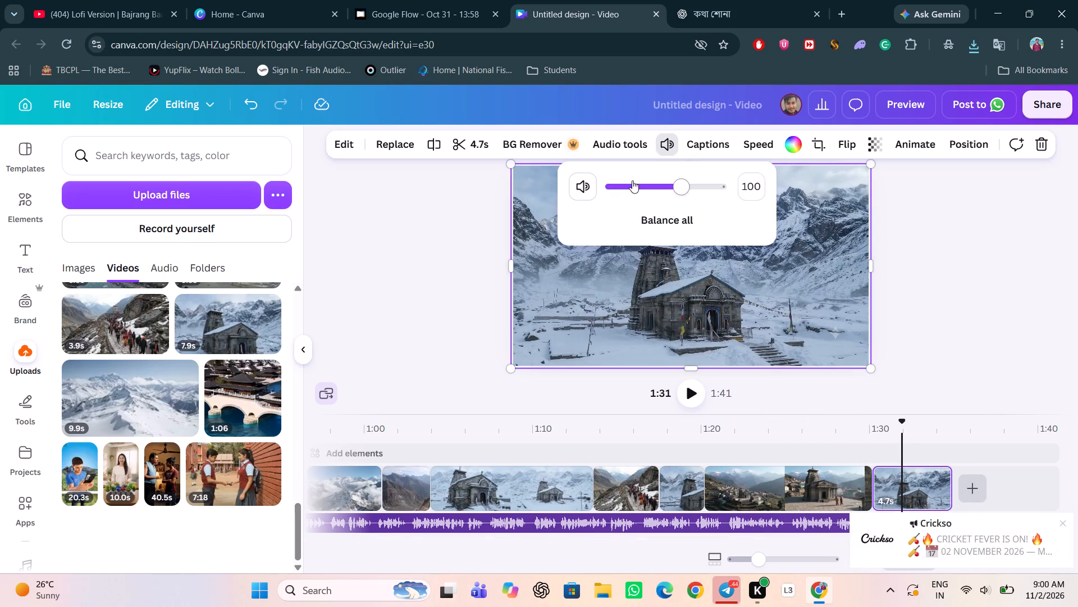
{"action": "left_click", "coordinate": [632, 180]}
{"action": "left_click", "coordinate": [455, 214]}
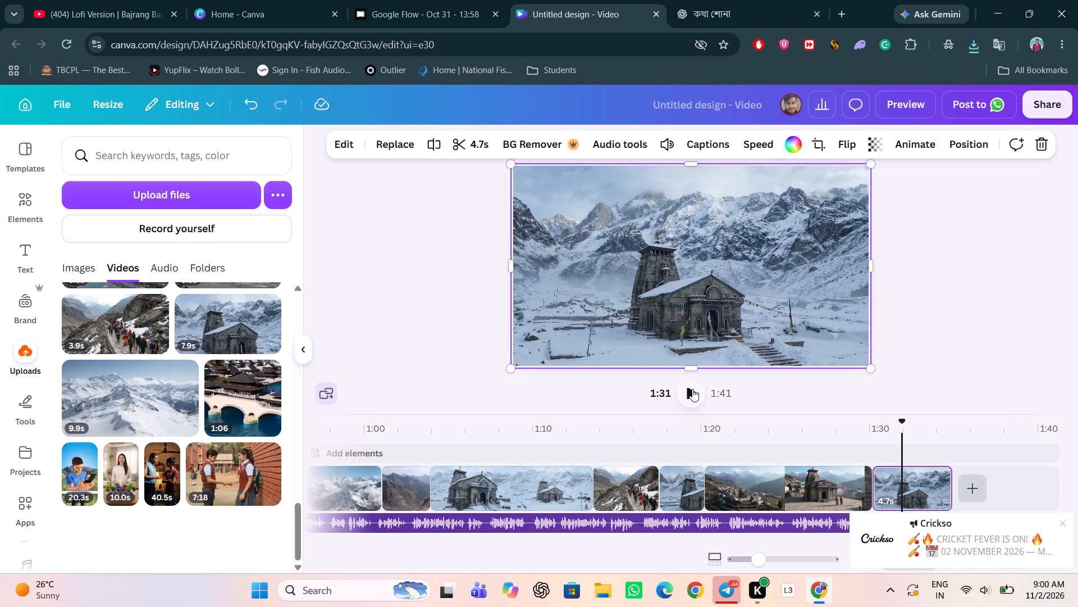
{"action": "left_click", "coordinate": [768, 456]}
{"action": "left_click", "coordinate": [686, 400]}
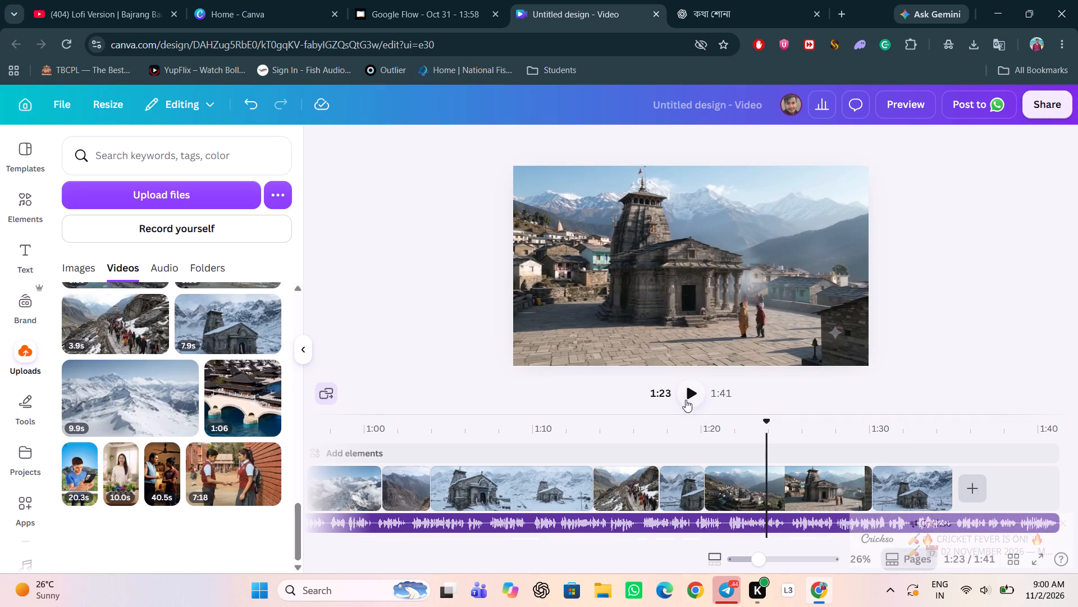
{"action": "left_click", "coordinate": [686, 400]}
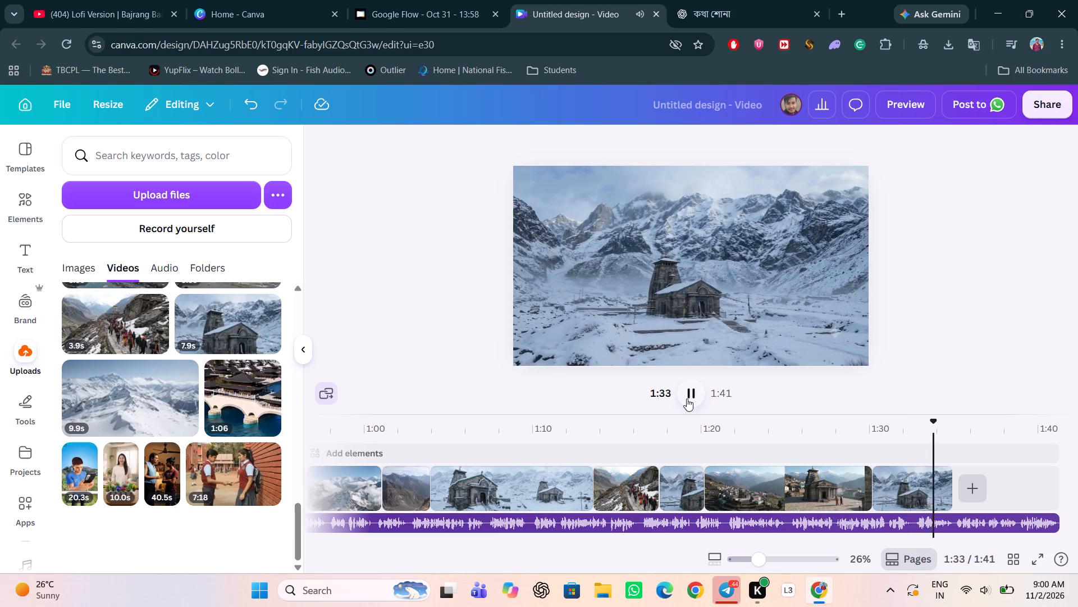
{"action": "left_click", "coordinate": [687, 398]}
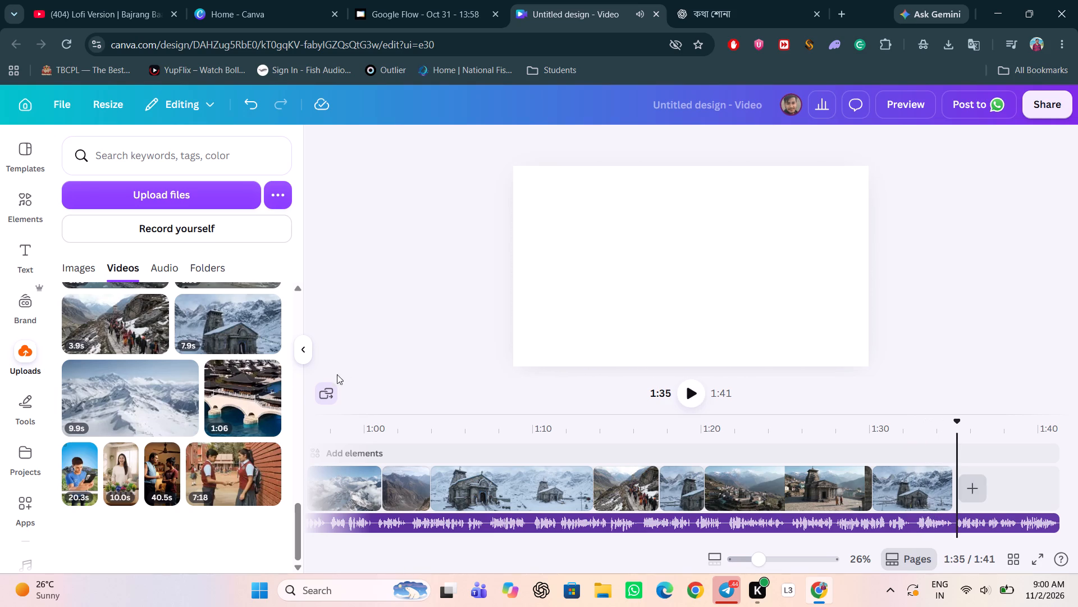
Add the 9.9-second crowded pilgrim market video and arrange it after the last snowy temple clip.
{"action": "scroll", "coordinate": [128, 330], "scroll_direction": "up", "scroll_amount": 5}
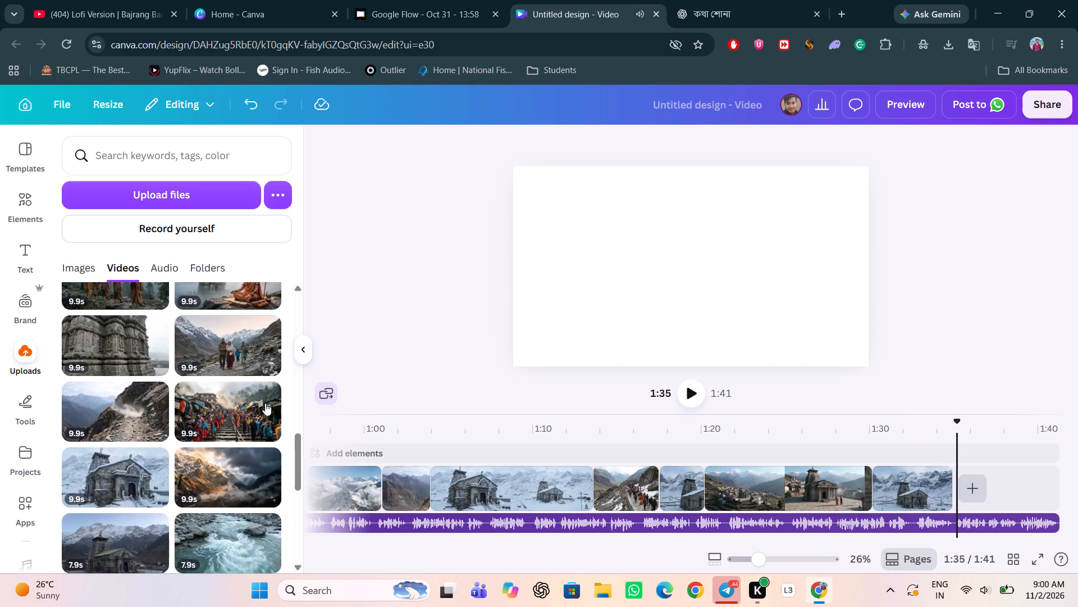
{"action": "left_click", "coordinate": [221, 401]}
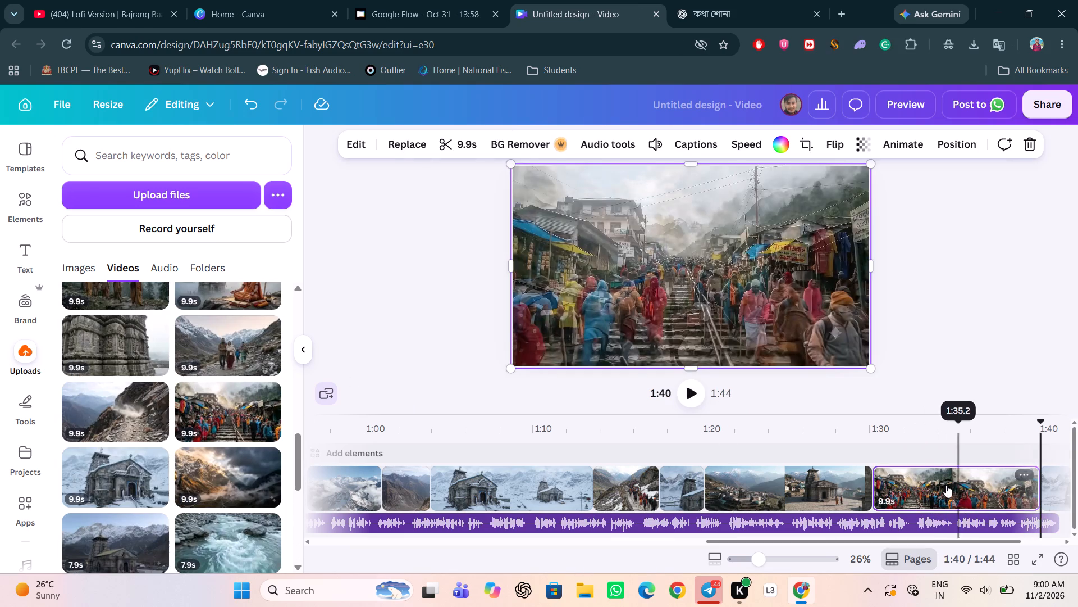
{"action": "left_click_drag", "start_coordinate": [923, 538], "coordinate": [984, 543]}
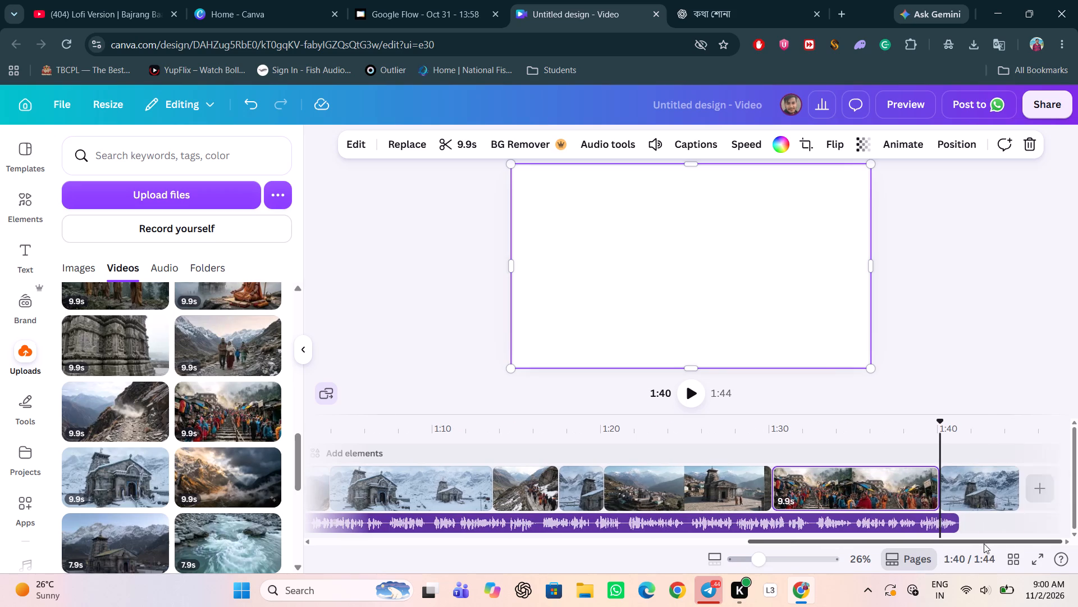
{"action": "left_click_drag", "start_coordinate": [984, 543], "coordinate": [1010, 543]}
{"action": "left_click_drag", "start_coordinate": [987, 493], "coordinate": [829, 493]}
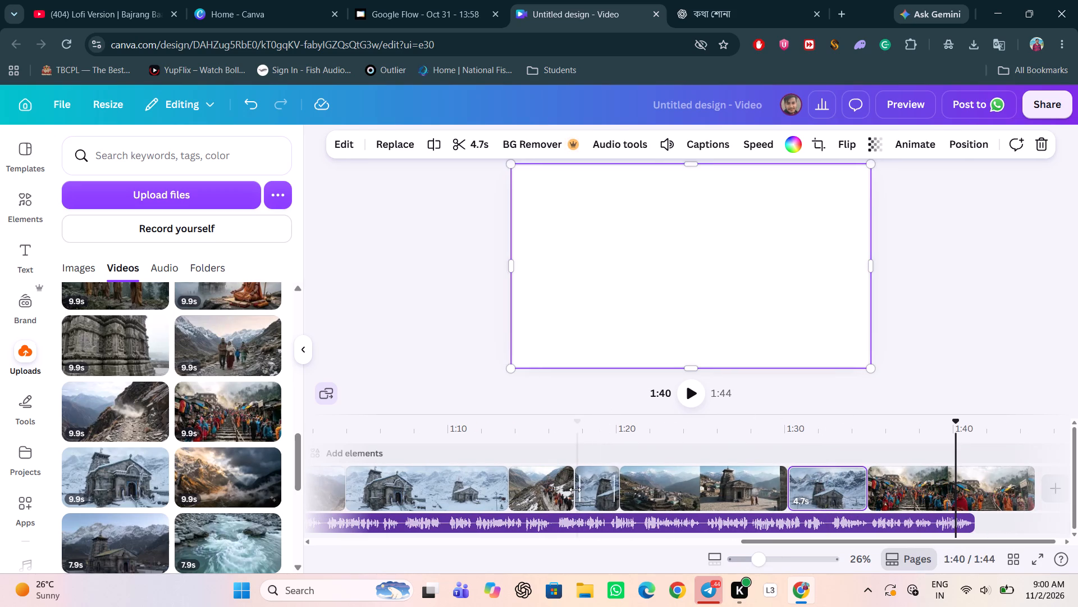
Trim the mountain-trail pilgrims clip to 3.2 s and the following temple clips to 2.3 s, 9.3 s and 3.8 s.
{"action": "left_click_drag", "start_coordinate": [565, 490], "coordinate": [553, 491]}
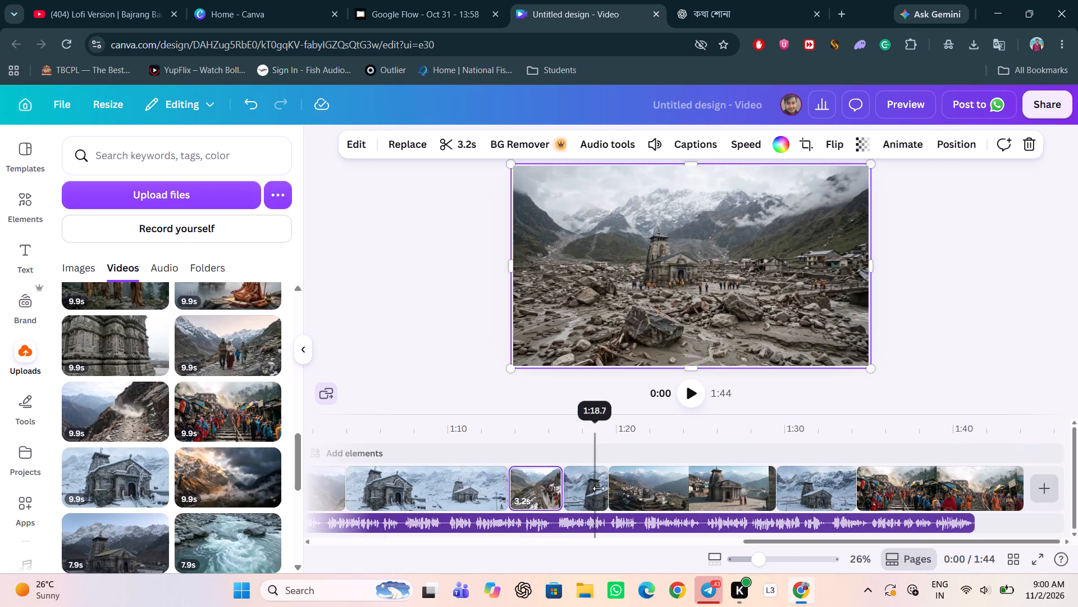
{"action": "left_click", "coordinate": [598, 489]}
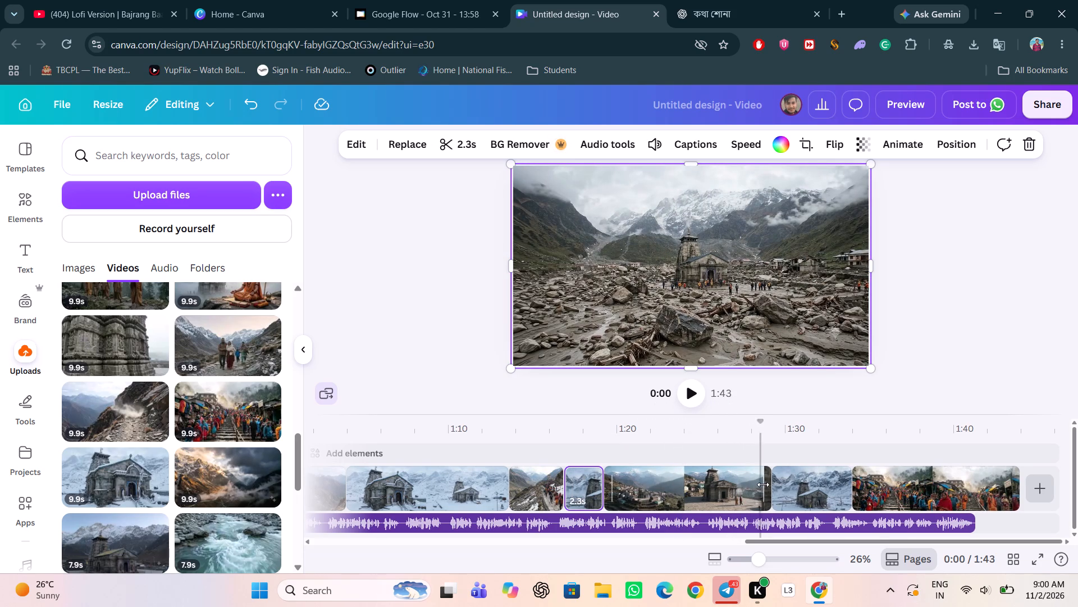
{"action": "left_click_drag", "start_coordinate": [765, 484], "coordinate": [755, 490]}
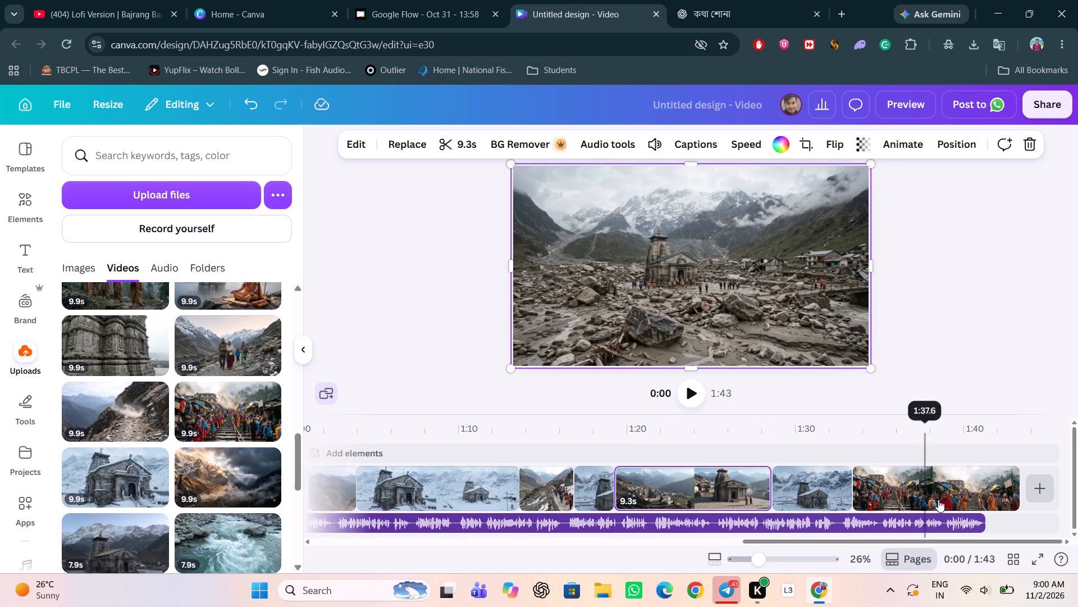
{"action": "left_click_drag", "start_coordinate": [841, 486], "coordinate": [831, 492]}
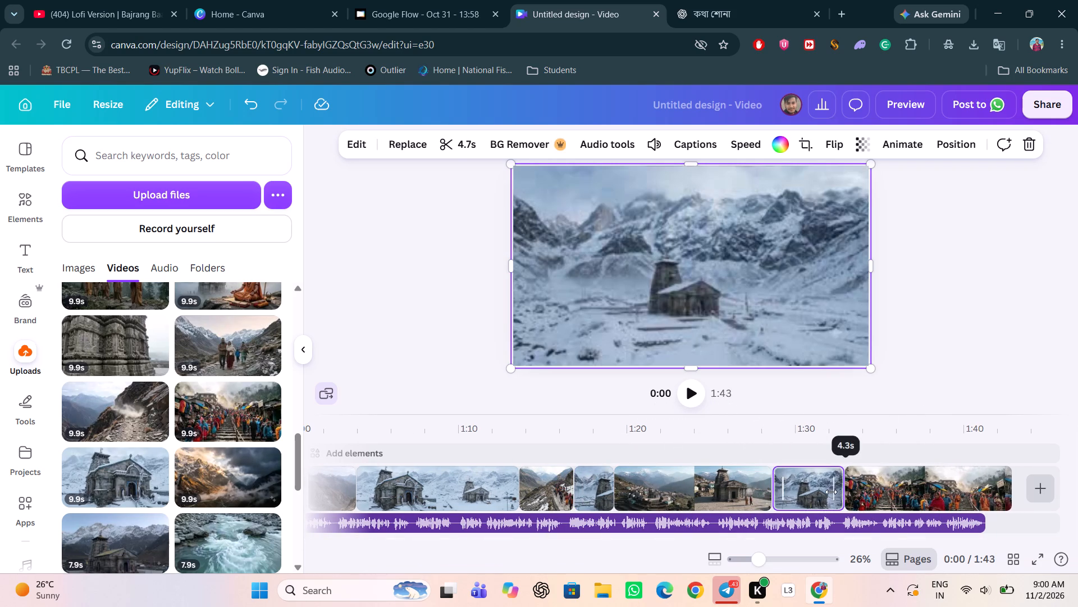
{"action": "left_click_drag", "start_coordinate": [831, 492], "coordinate": [825, 496]}
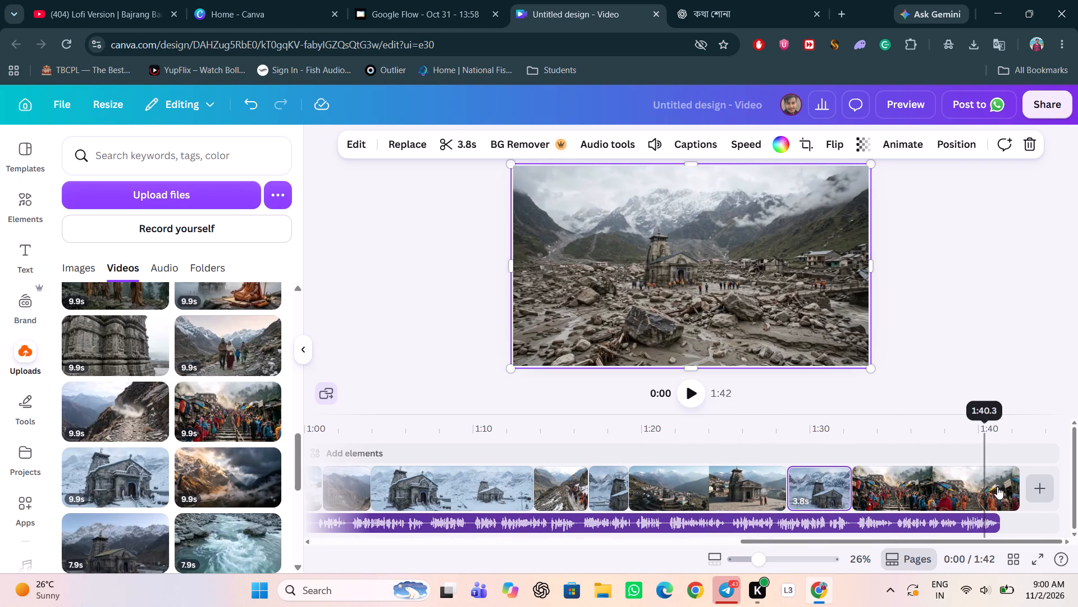
Trim the final crowded market clip to about 8.8 s so it ends with the narration audio.
{"action": "left_click", "coordinate": [1002, 487]}
{"action": "left_click_drag", "start_coordinate": [1012, 489], "coordinate": [997, 493]}
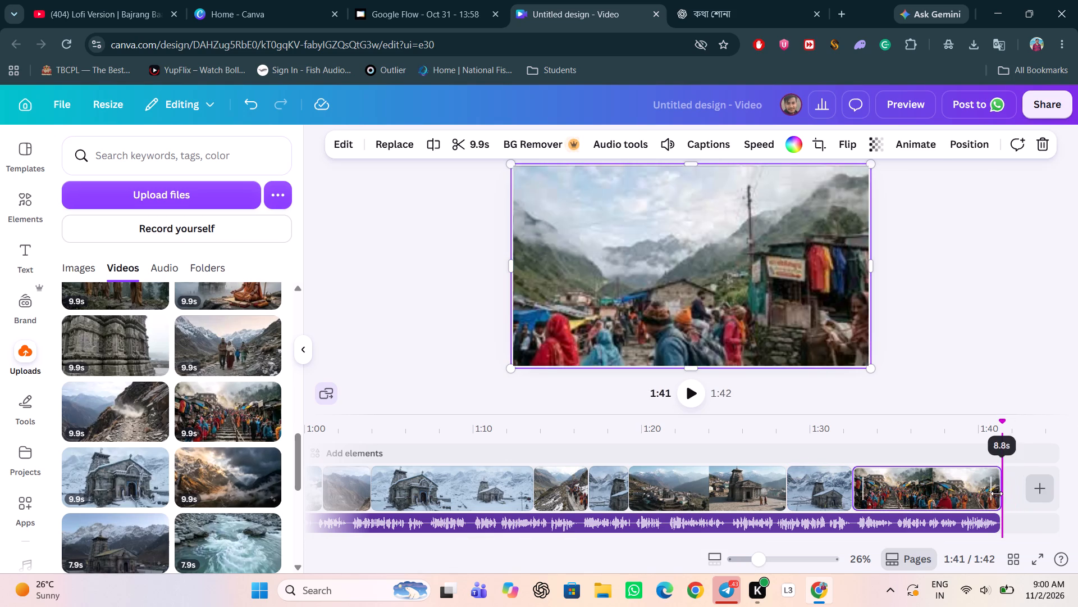
{"action": "left_click_drag", "start_coordinate": [997, 493], "coordinate": [992, 495]}
{"action": "left_click", "coordinate": [826, 448]}
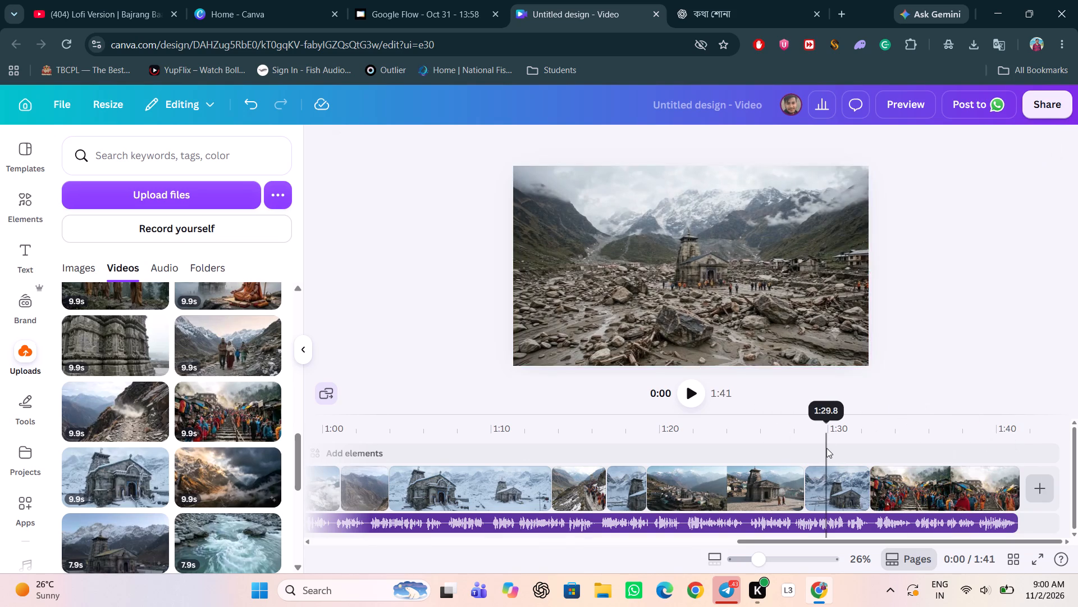
Return to the start of the timeline and play the video from 0:00 to review the clips against the narration.
{"action": "left_click_drag", "start_coordinate": [776, 542], "coordinate": [564, 542]}
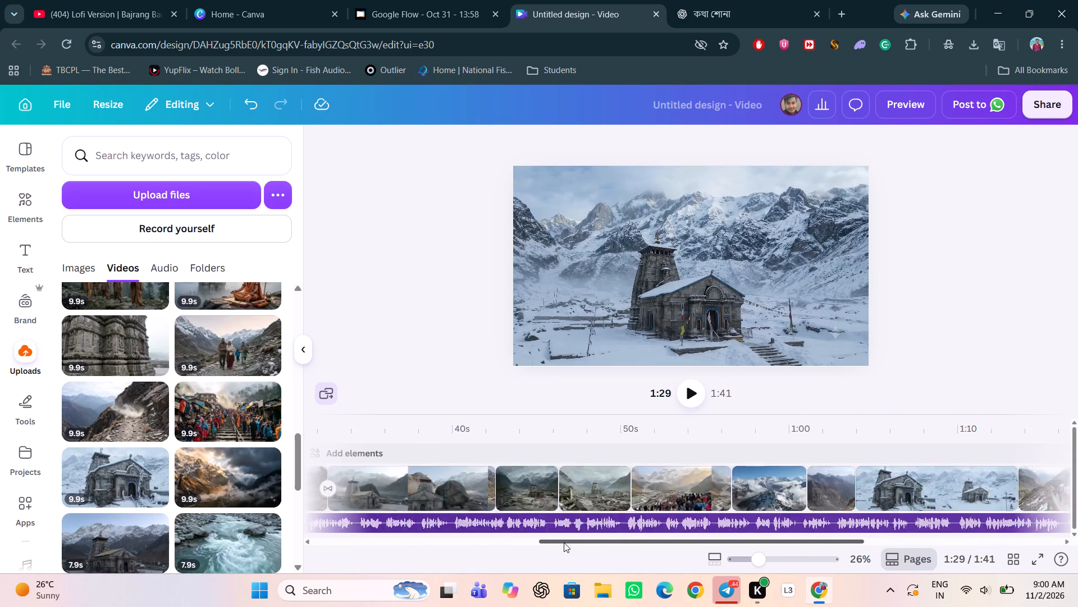
{"action": "left_click_drag", "start_coordinate": [564, 542], "coordinate": [318, 541]}
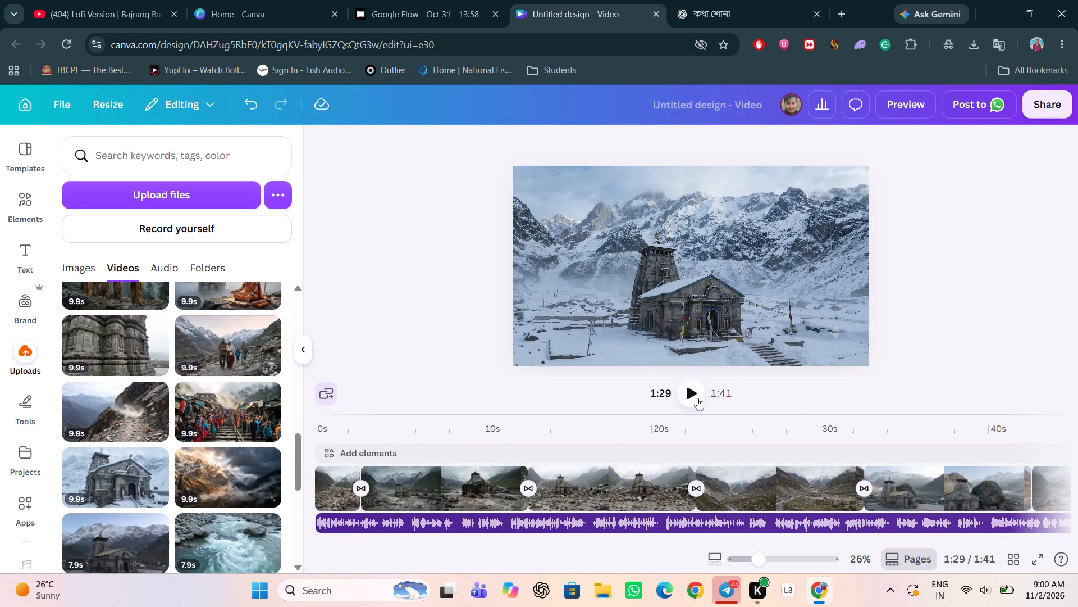
{"action": "left_click", "coordinate": [314, 418]}
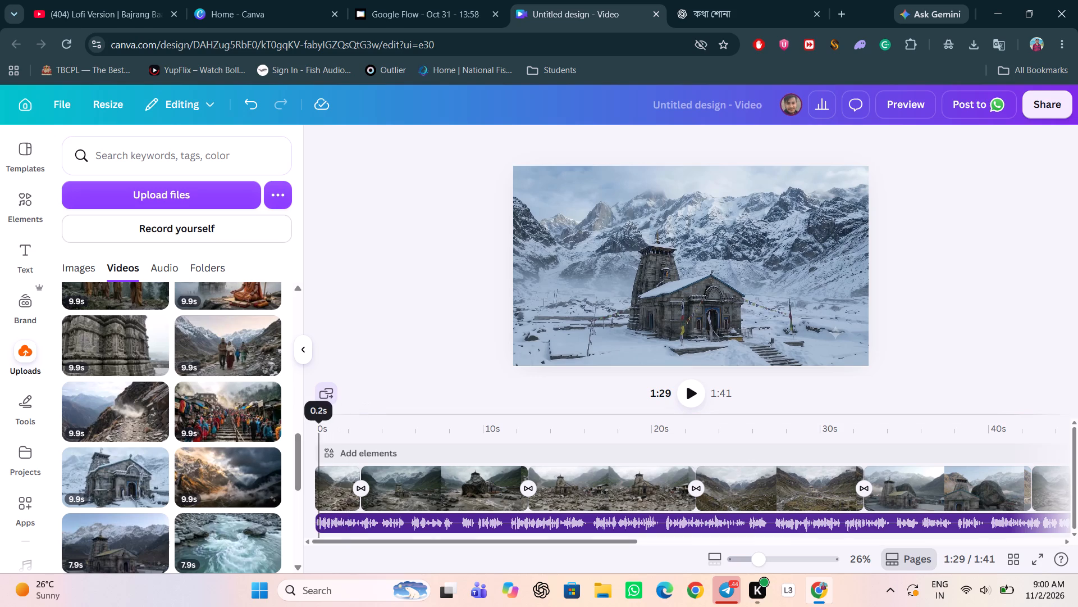
{"action": "left_click", "coordinate": [312, 425]}
{"action": "left_click", "coordinate": [314, 427]}
{"action": "left_click_drag", "start_coordinate": [327, 429], "coordinate": [315, 429]}
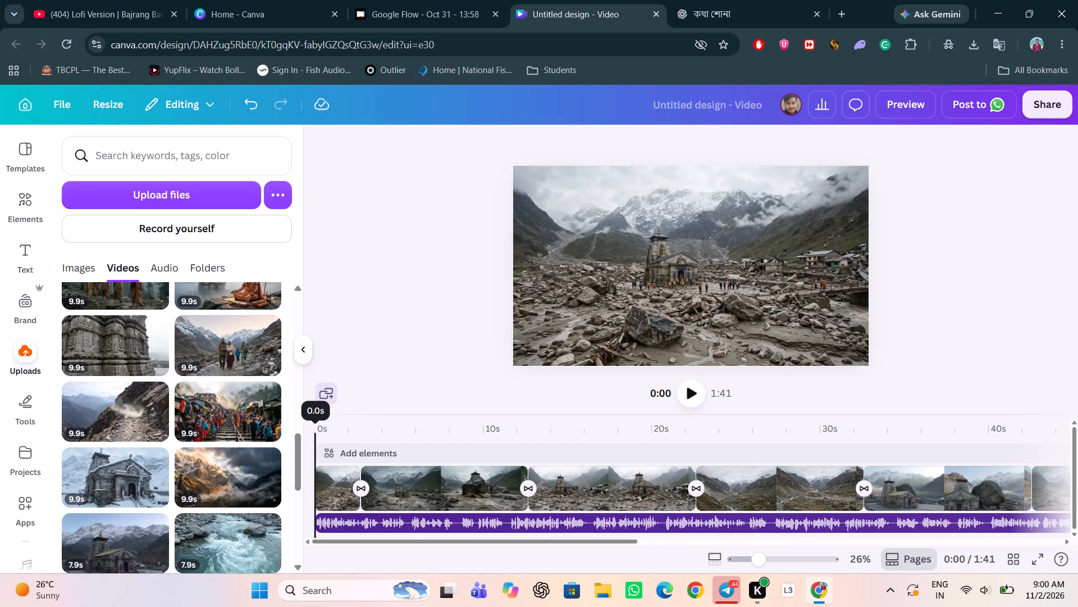
{"action": "left_click_drag", "start_coordinate": [315, 429], "coordinate": [309, 429]}
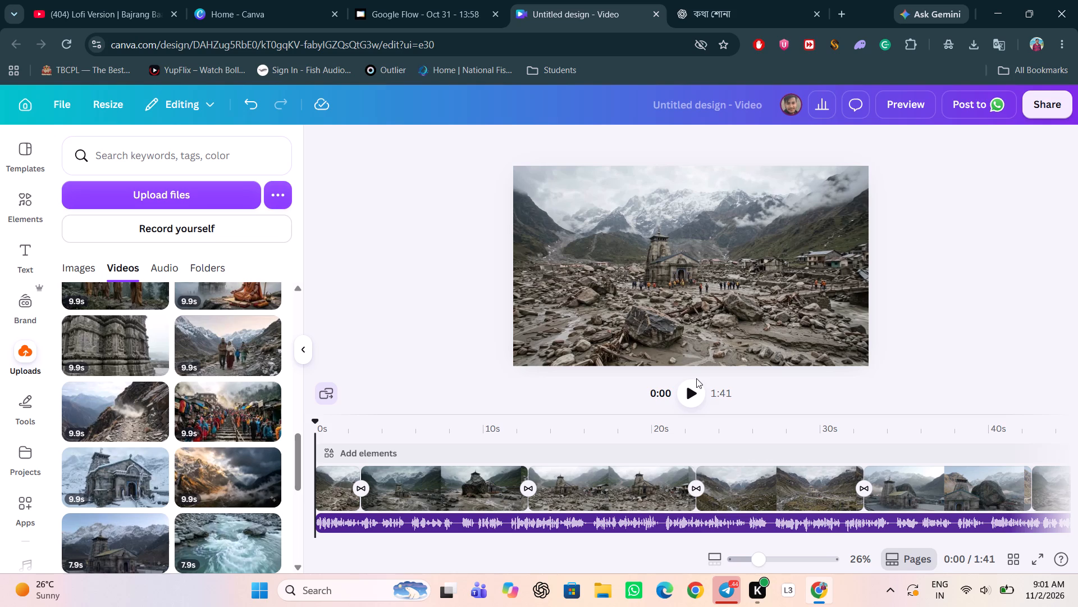
{"action": "left_click", "coordinate": [692, 393]}
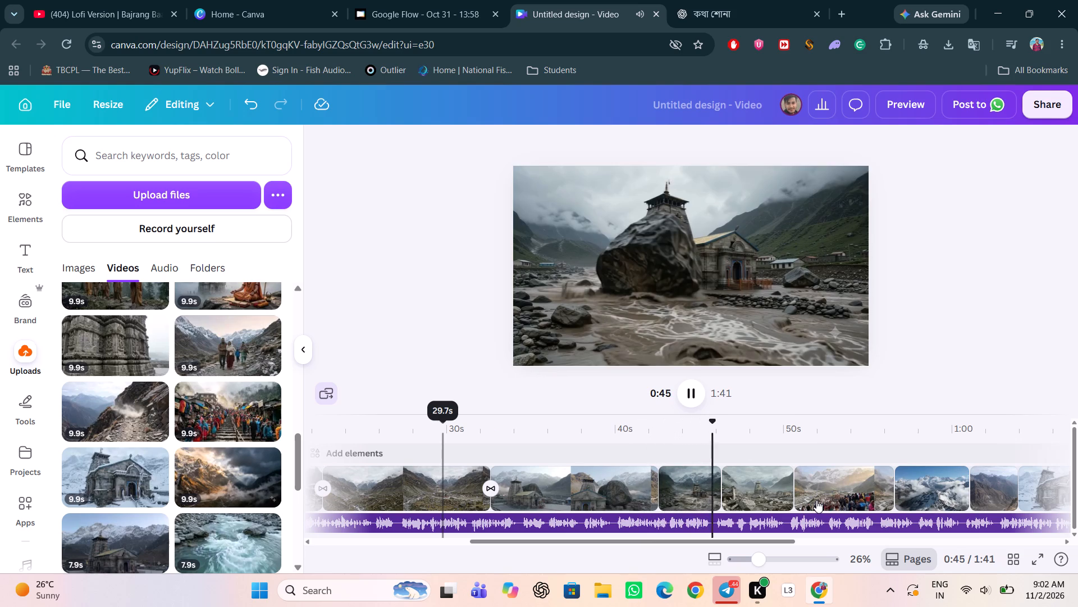
{"action": "left_click", "coordinate": [600, 481]}
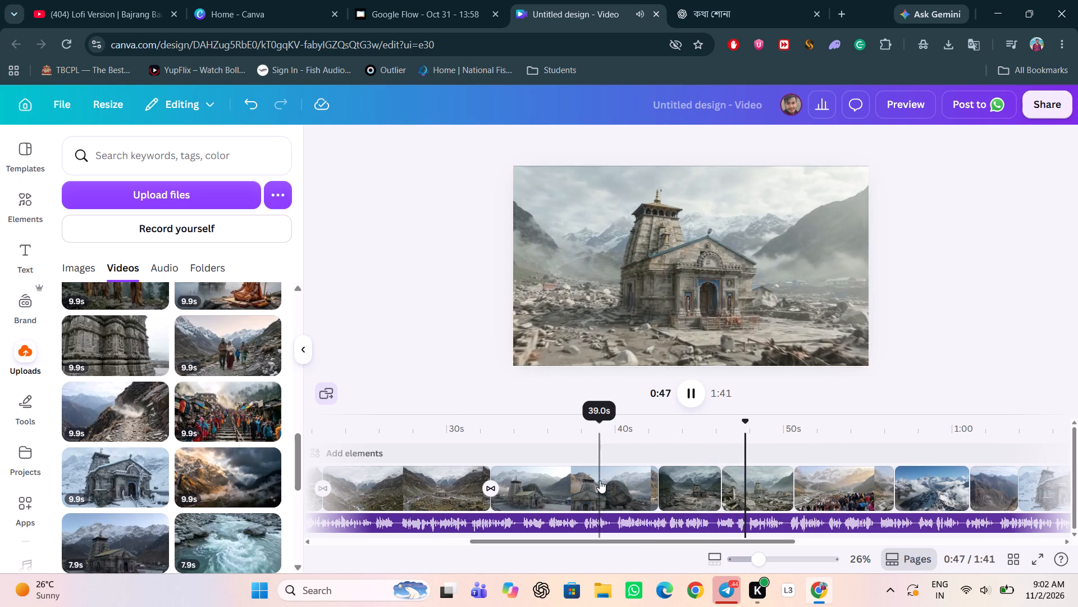
{"action": "left_click", "coordinate": [688, 388]}
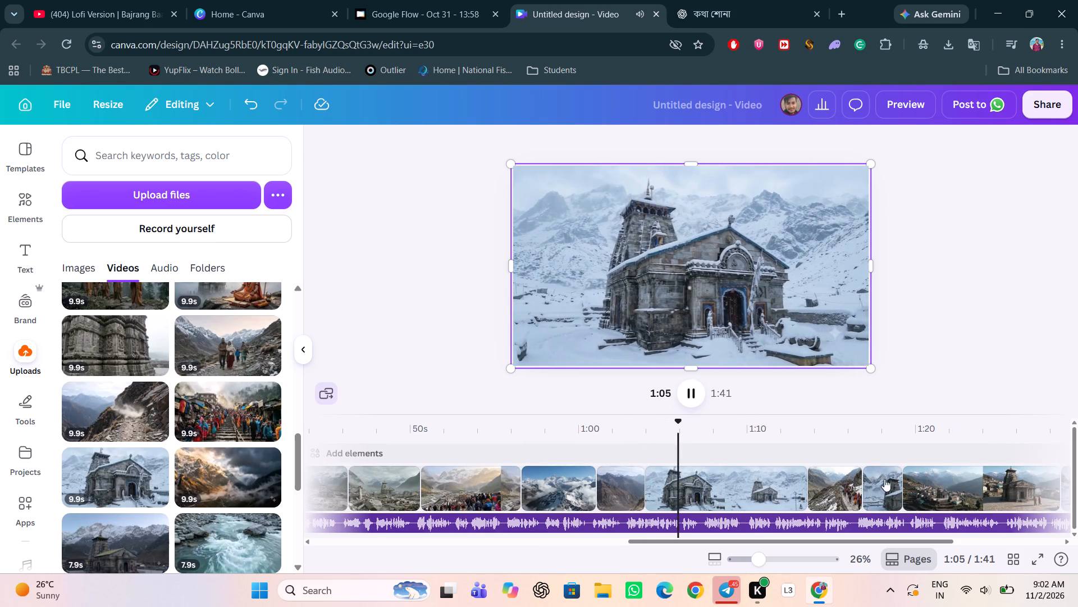
Check the design's save status and make the design available offline on this device.
{"action": "left_click", "coordinate": [327, 108]}
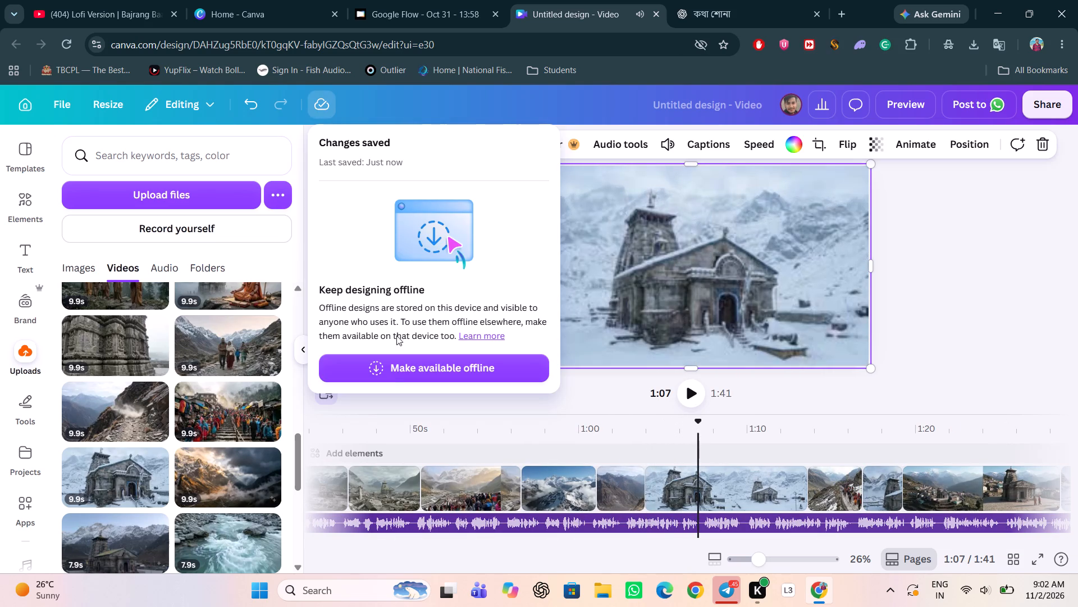
{"action": "left_click", "coordinate": [390, 368]}
{"action": "left_click", "coordinate": [428, 329]}
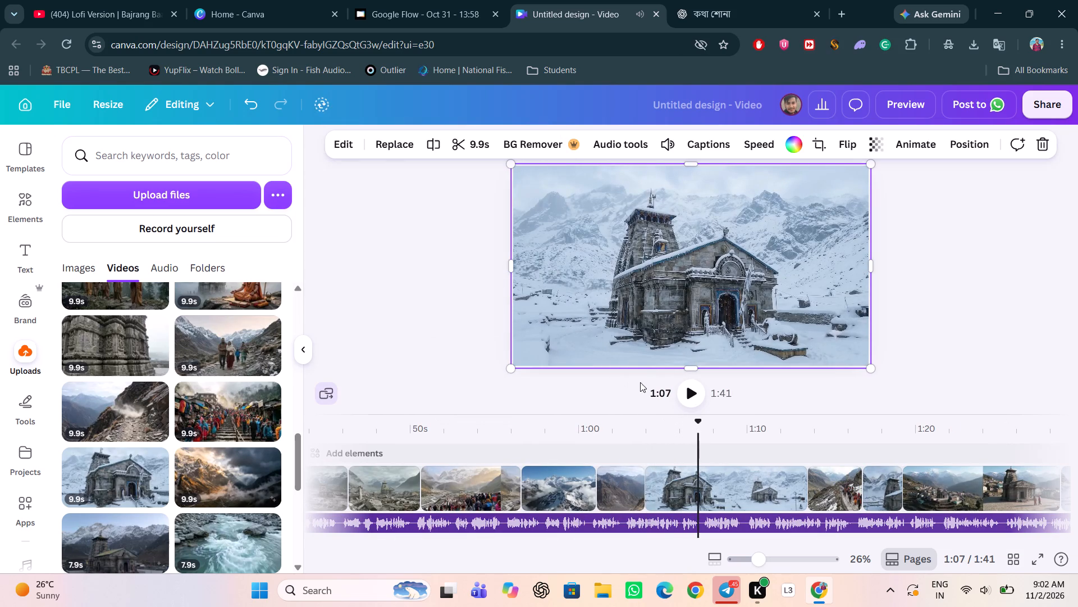
Resume playback from 1:07 to review the rest of the video, starting with the snowy temple clip.
{"action": "left_click", "coordinate": [685, 387]}
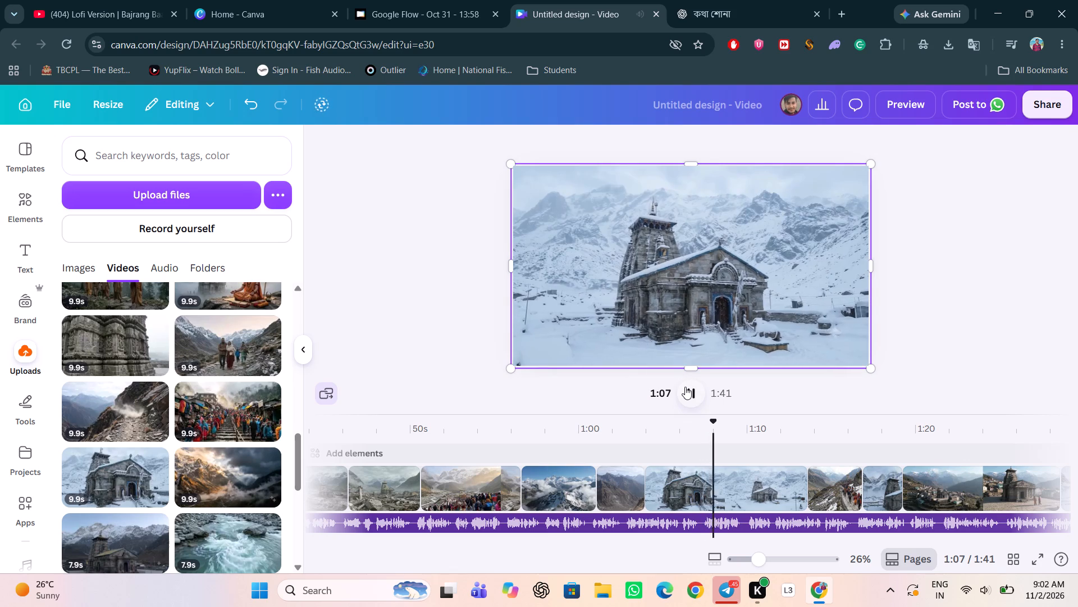
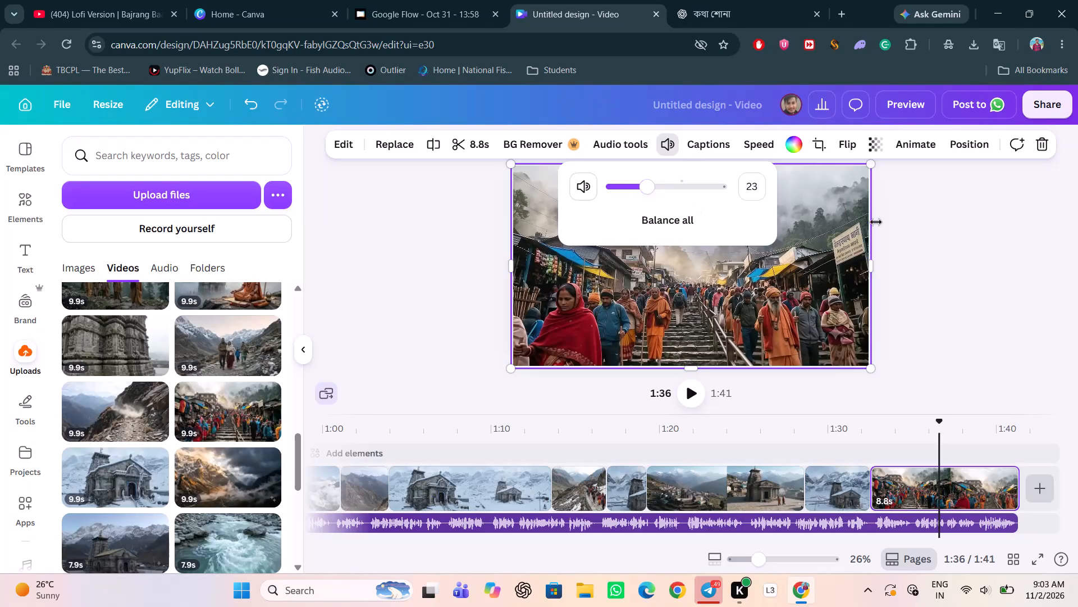
Download the finished design as an MP4 video at 1080p quality.
{"action": "left_click", "coordinate": [903, 222]}
{"action": "left_click", "coordinate": [1044, 105]}
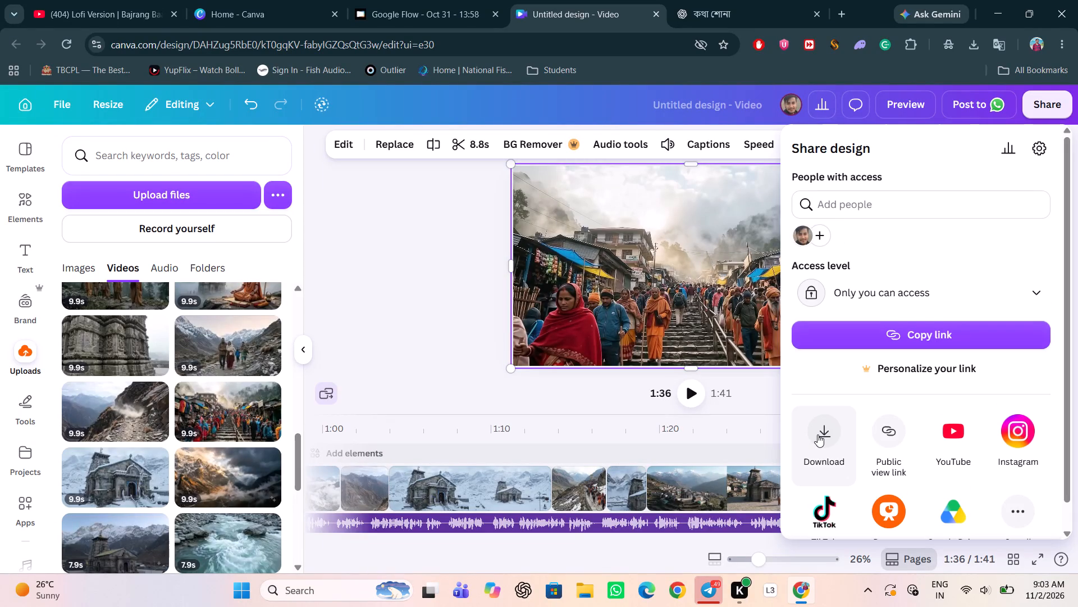
{"action": "left_click", "coordinate": [817, 434]}
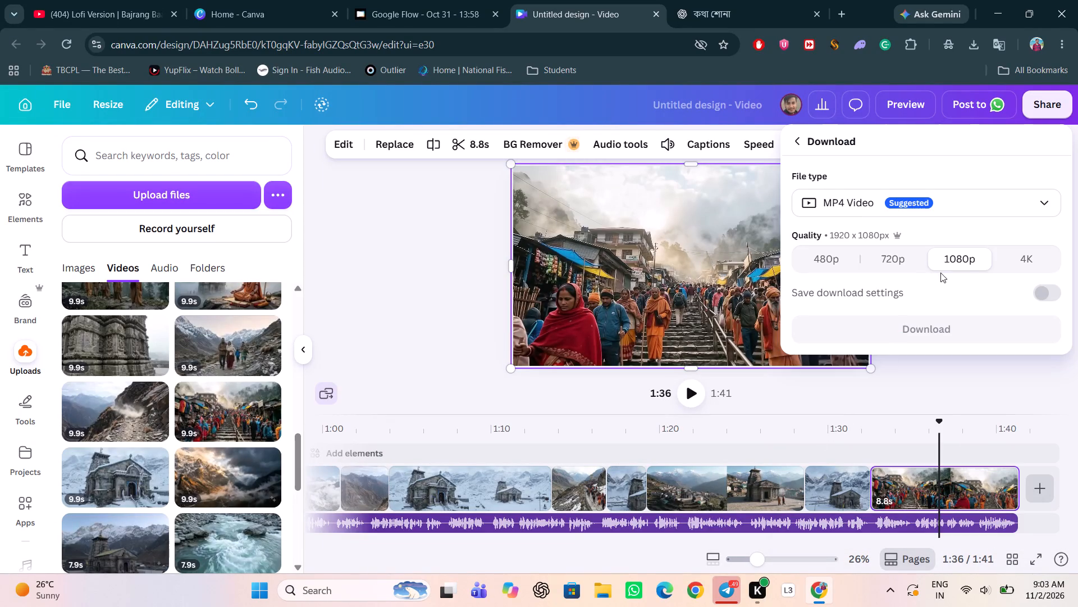
{"action": "left_click", "coordinate": [965, 262]}
{"action": "left_click", "coordinate": [901, 263]}
{"action": "left_click", "coordinate": [959, 258]}
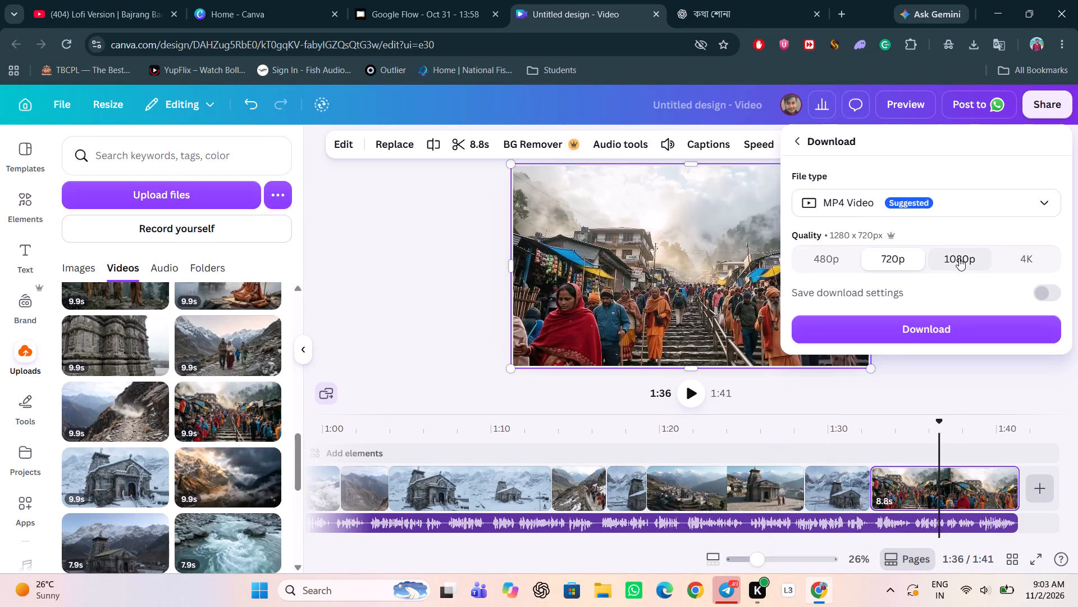
{"action": "left_click", "coordinate": [959, 259]}
{"action": "left_click", "coordinate": [941, 260]}
{"action": "left_click", "coordinate": [943, 260]}
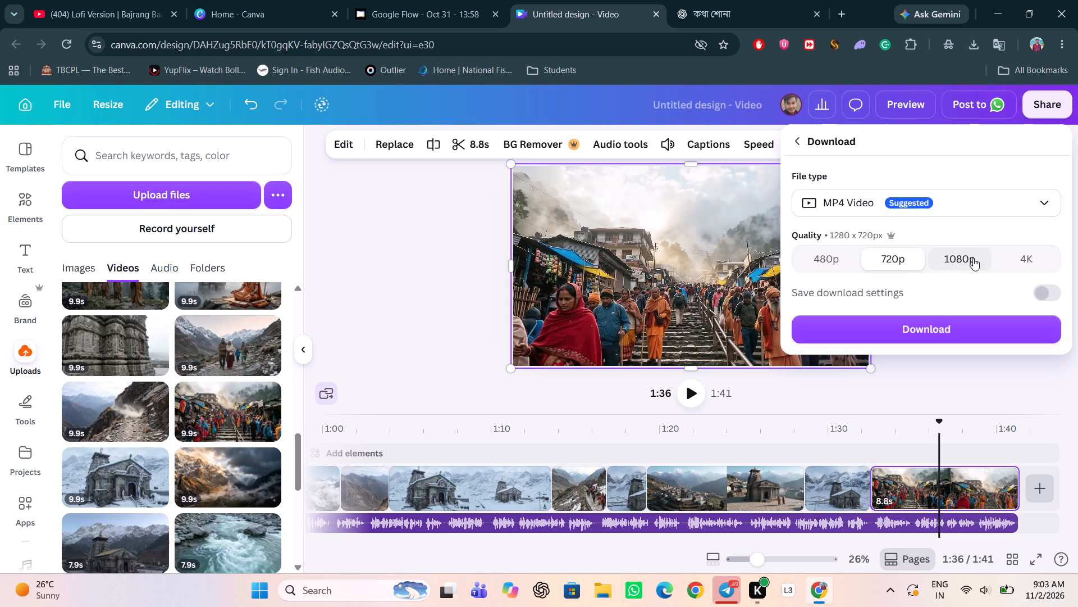
{"action": "left_click", "coordinate": [1011, 255]}
{"action": "left_click", "coordinate": [964, 261]}
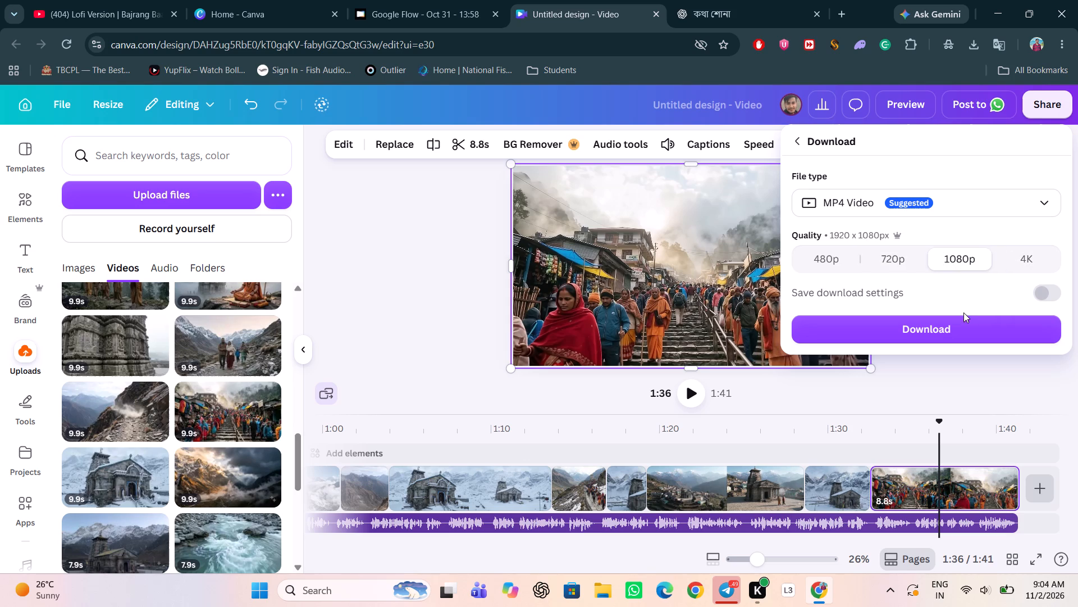
{"action": "left_click", "coordinate": [958, 337]}
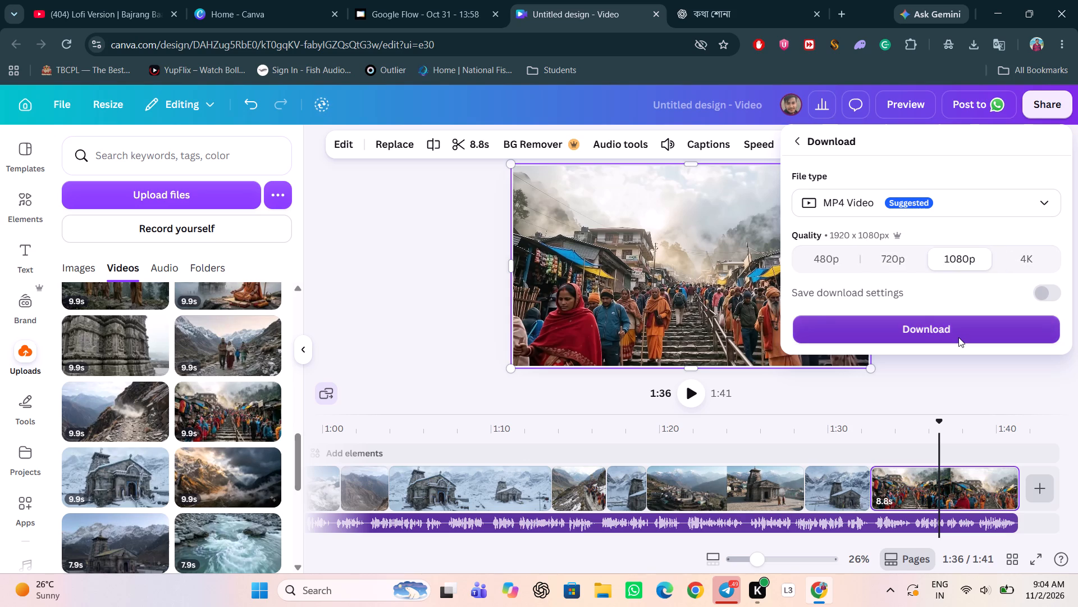
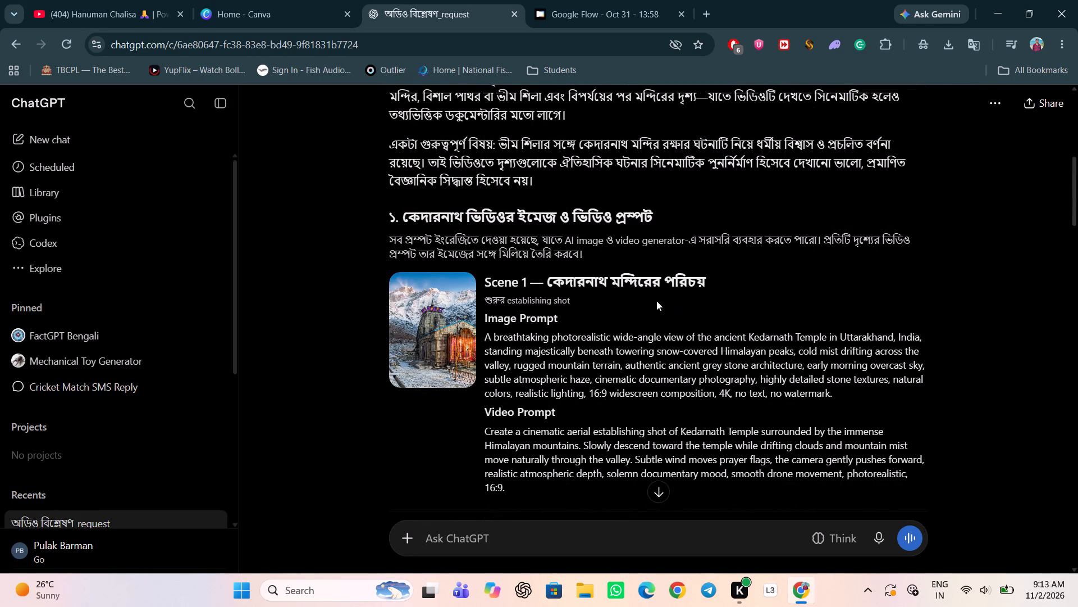
Switch to the Canva home tab.
{"action": "left_click", "coordinate": [260, 13]}
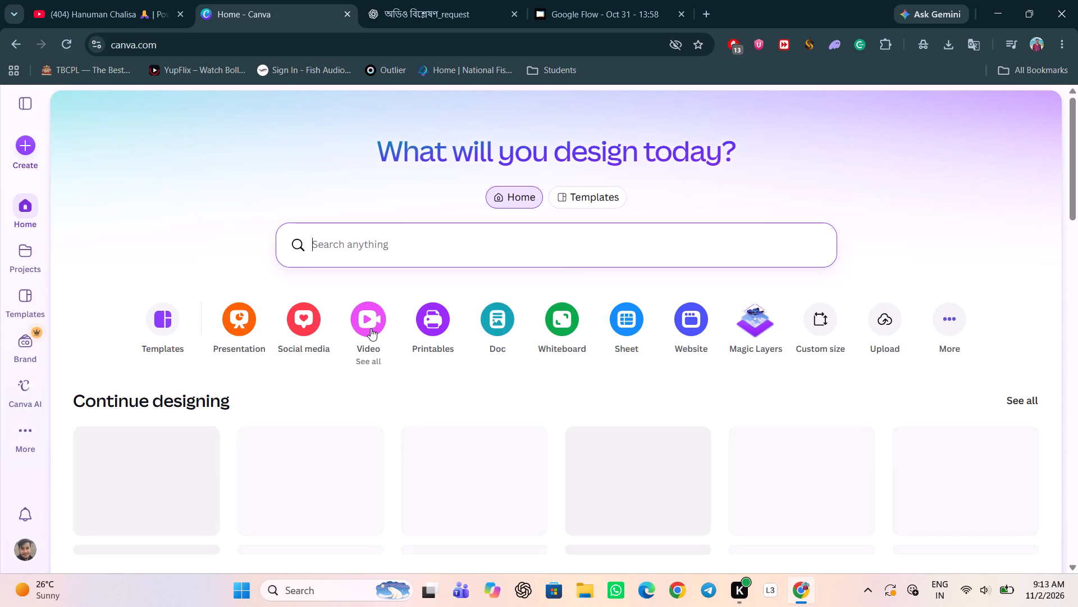
Create a new blank landscape video design from the Videos category.
{"action": "left_click", "coordinate": [371, 327]}
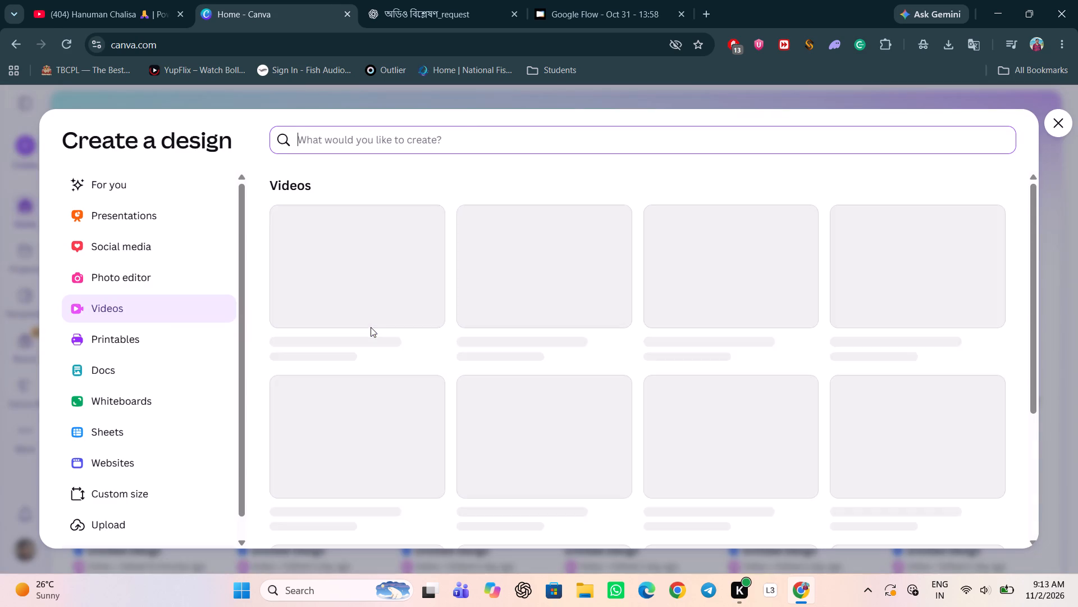
{"action": "left_click", "coordinate": [392, 288]}
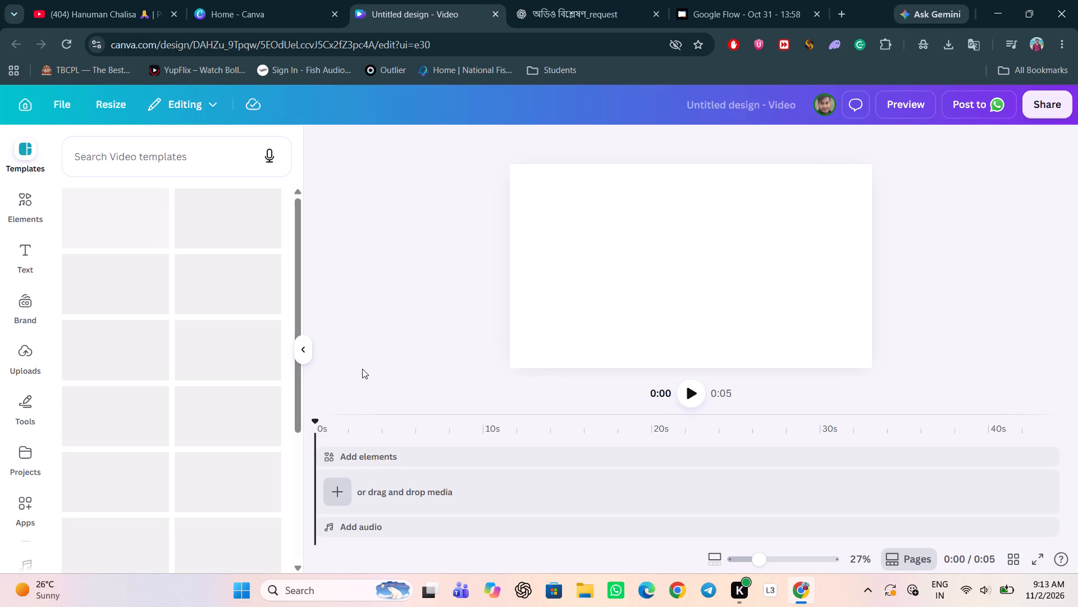
Upload the kedarnath 6 MP3 file from the Telegram Desktop folder in Downloads to the audio uploads.
{"action": "left_click", "coordinate": [339, 529]}
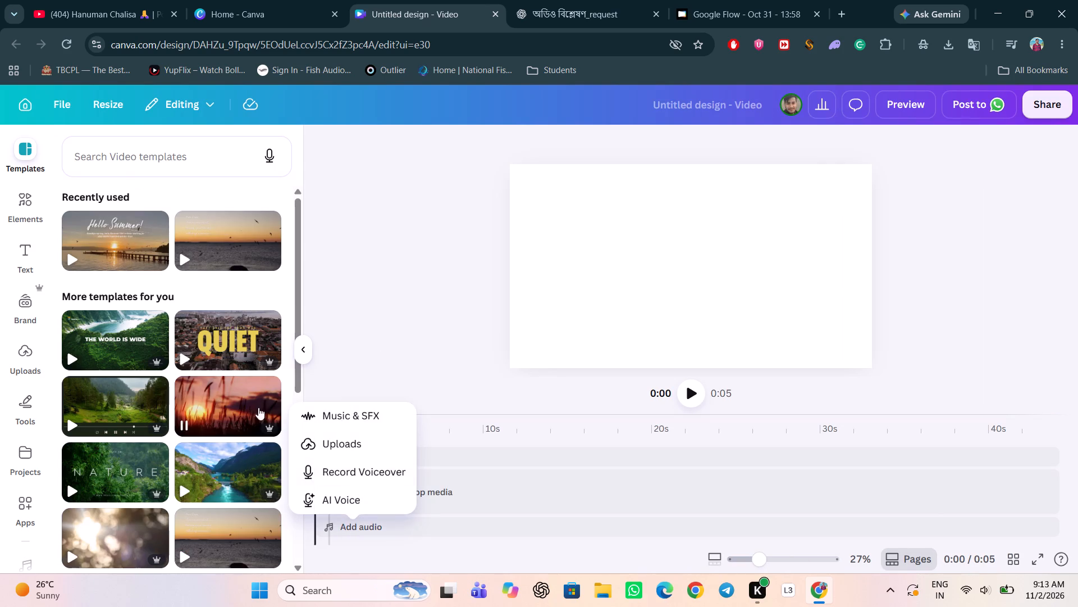
{"action": "left_click", "coordinate": [337, 444]}
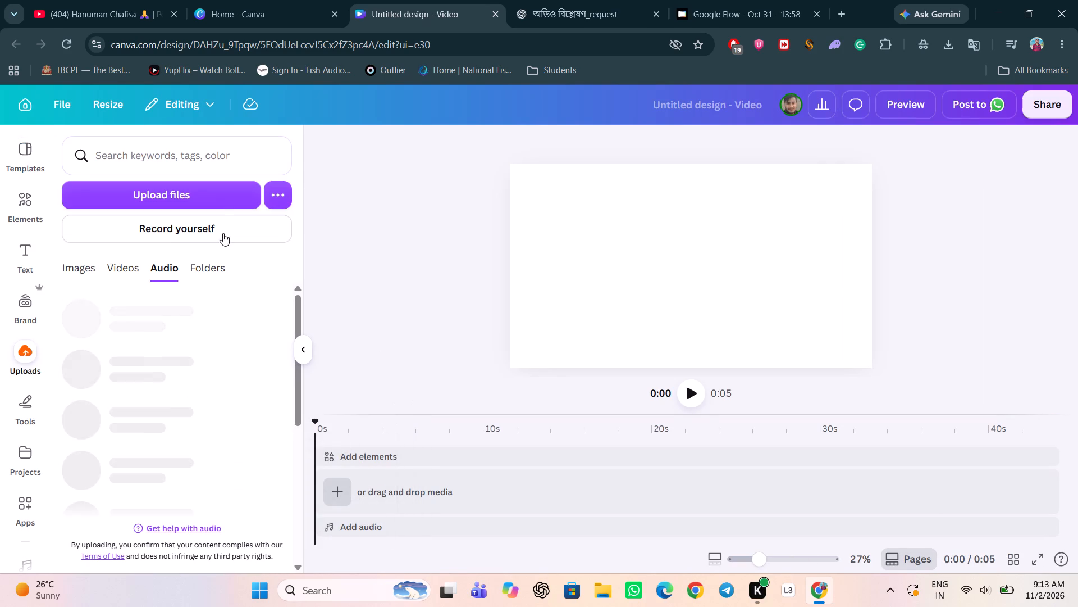
{"action": "left_click", "coordinate": [217, 198]}
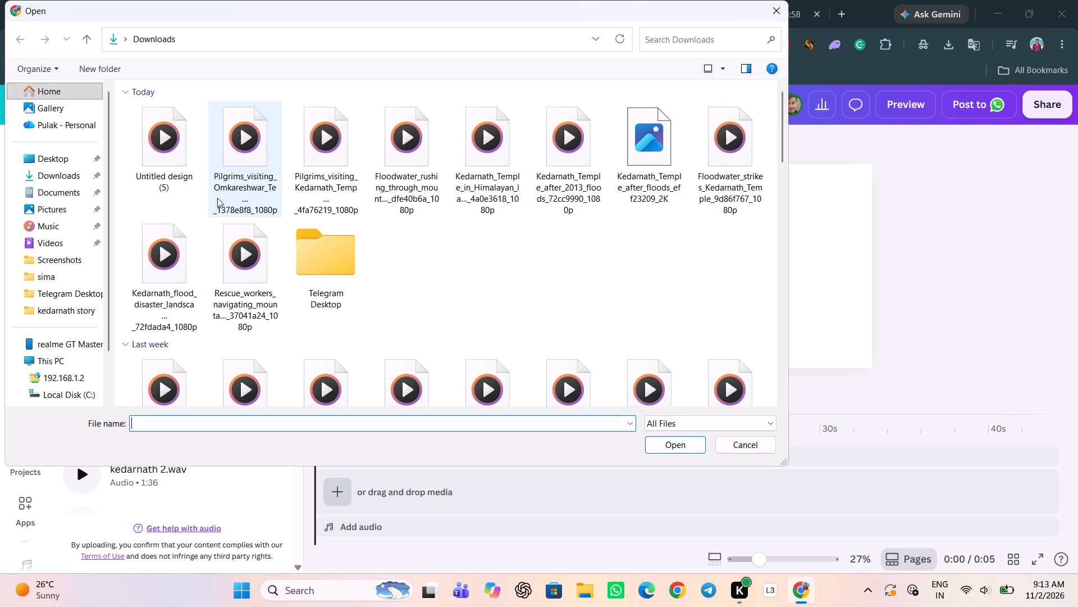
{"action": "double_click", "coordinate": [312, 255]}
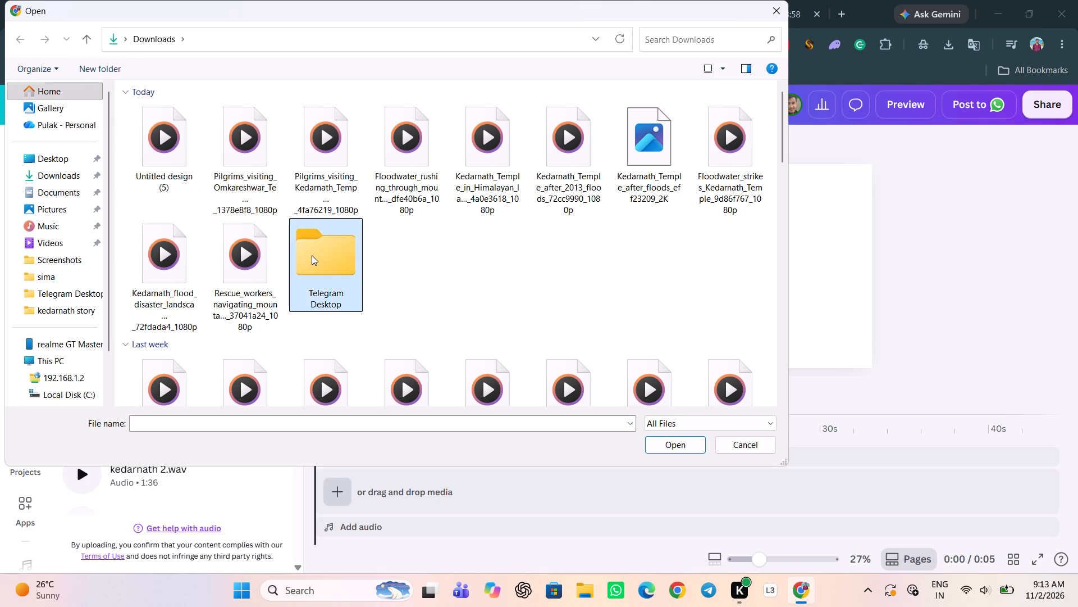
{"action": "left_click", "coordinate": [207, 132]}
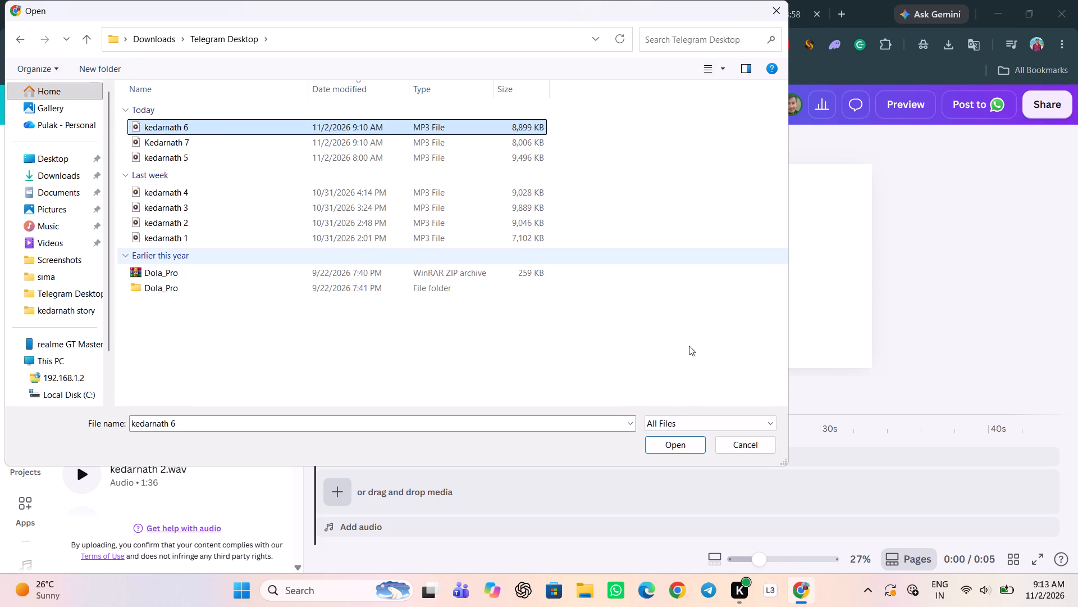
{"action": "left_click", "coordinate": [665, 443]}
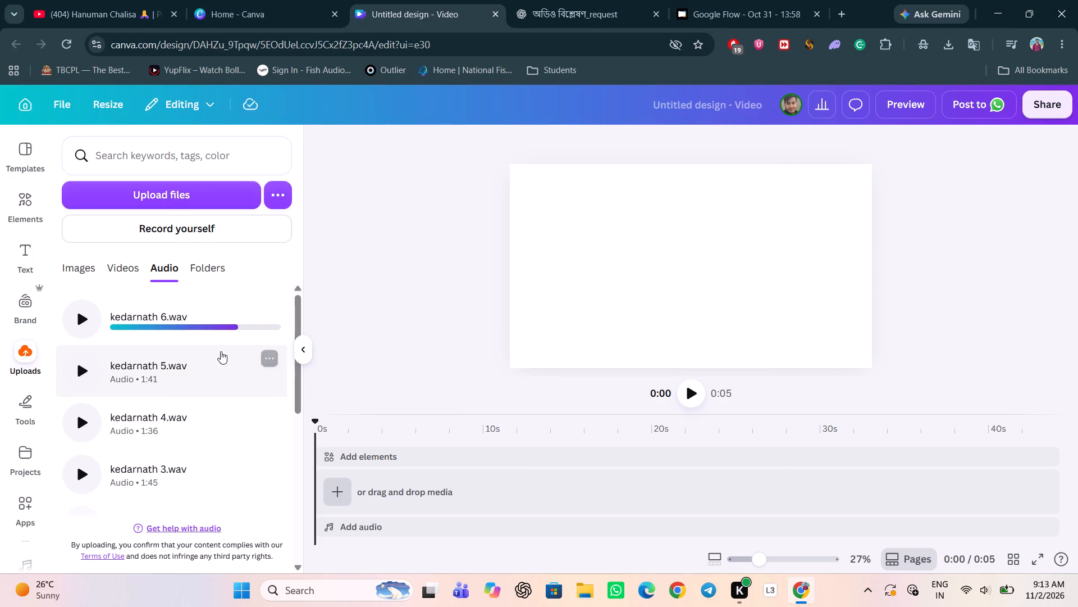
Add the uploaded kedarnath 6.wav audio to the video's timeline.
{"action": "left_click", "coordinate": [191, 318]}
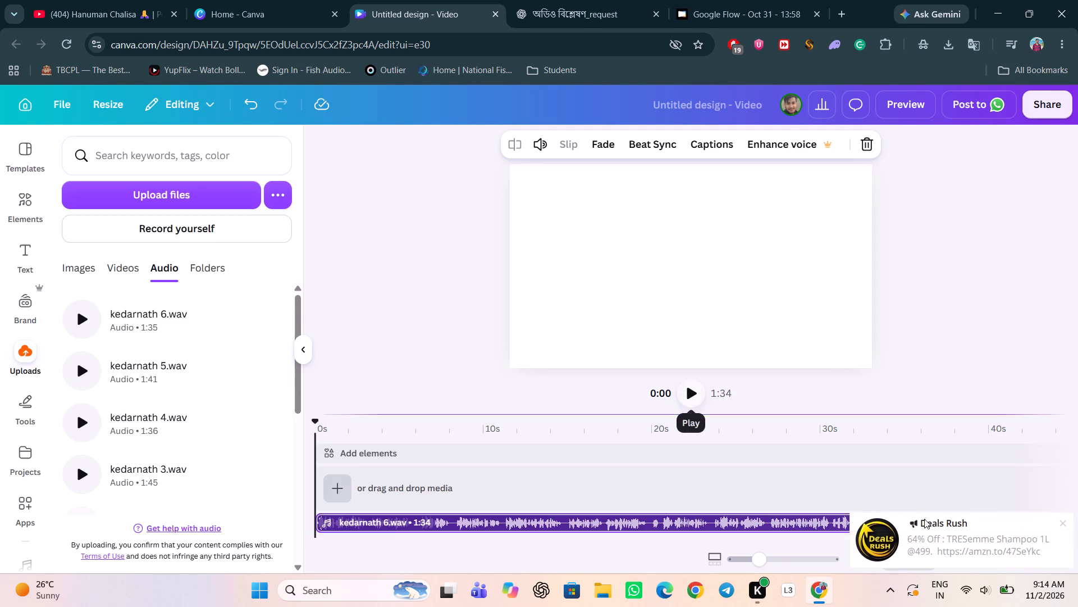
Look at the Windows Update page in Settings and close it.
{"action": "left_click", "coordinate": [908, 600]}
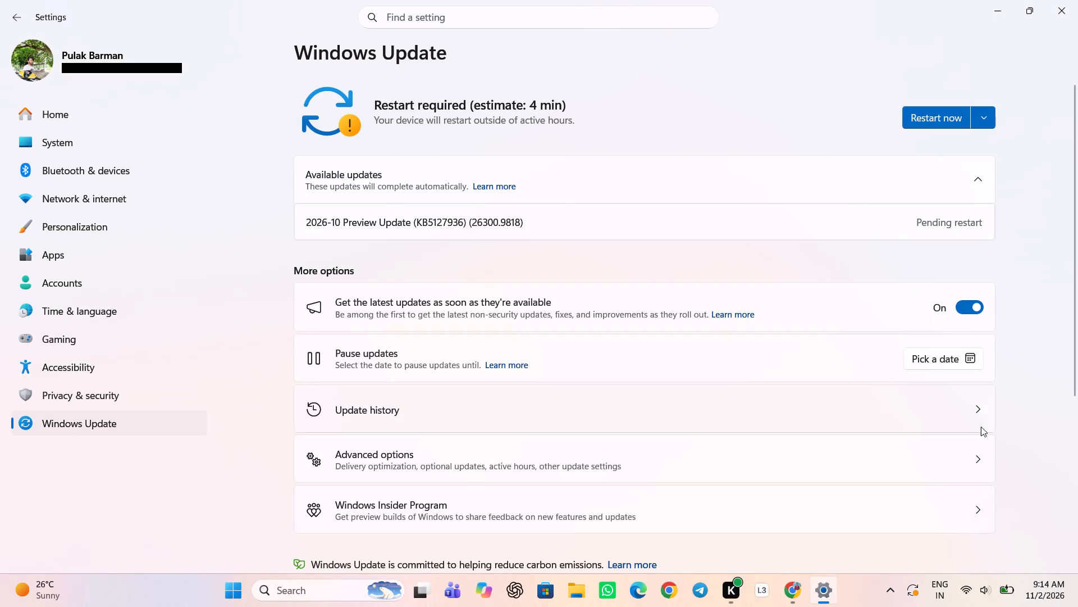
{"action": "left_click", "coordinate": [1060, 16]}
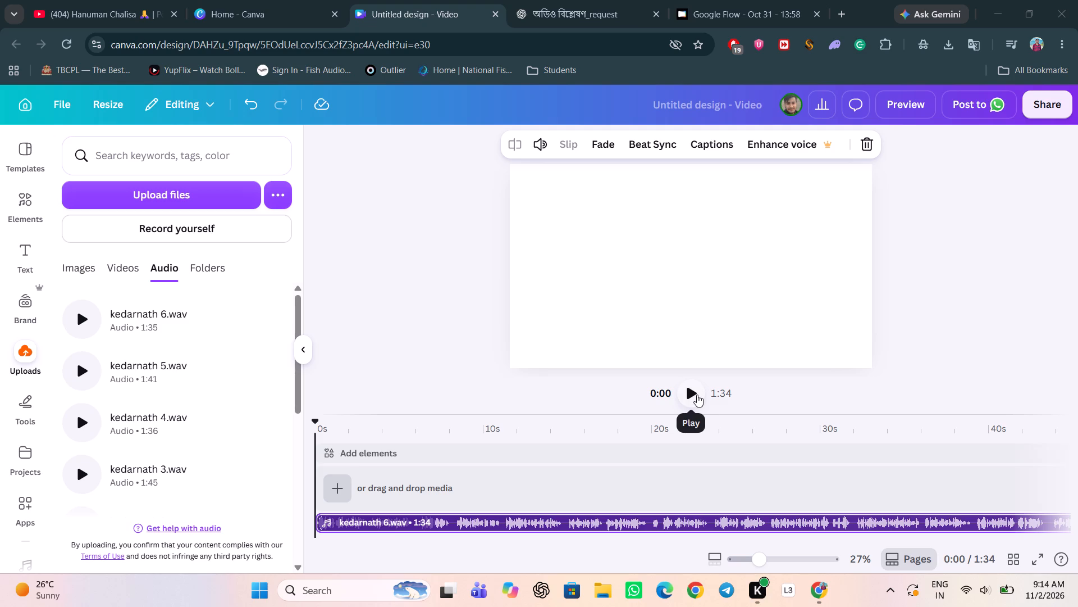
Listen to the opening seconds of the kedarnath 6.wav narration and return the playhead to 0:00.
{"action": "left_click", "coordinate": [697, 395]}
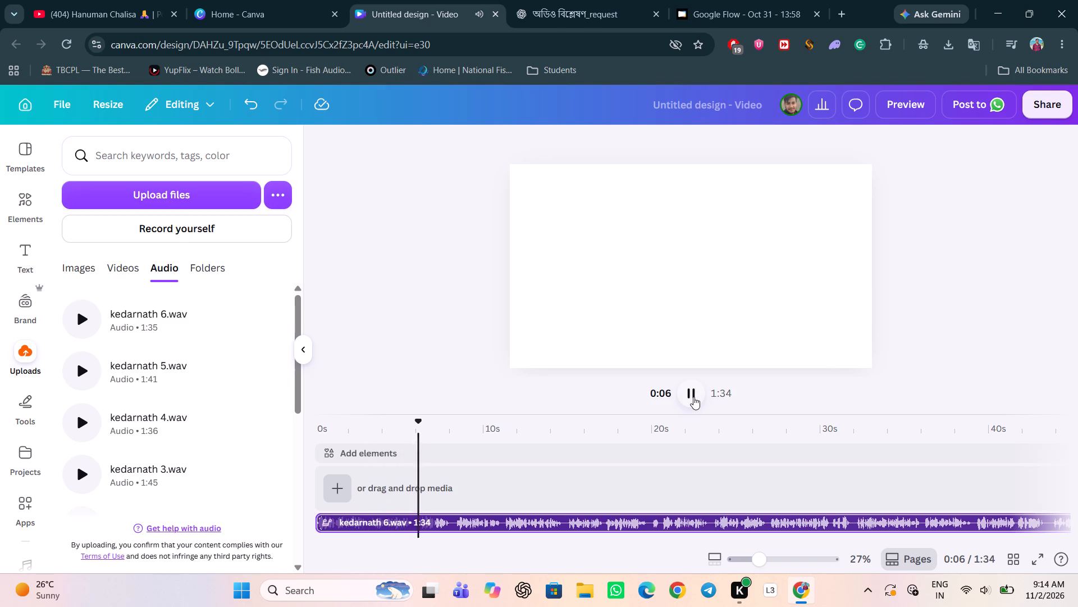
{"action": "left_click", "coordinate": [693, 397]}
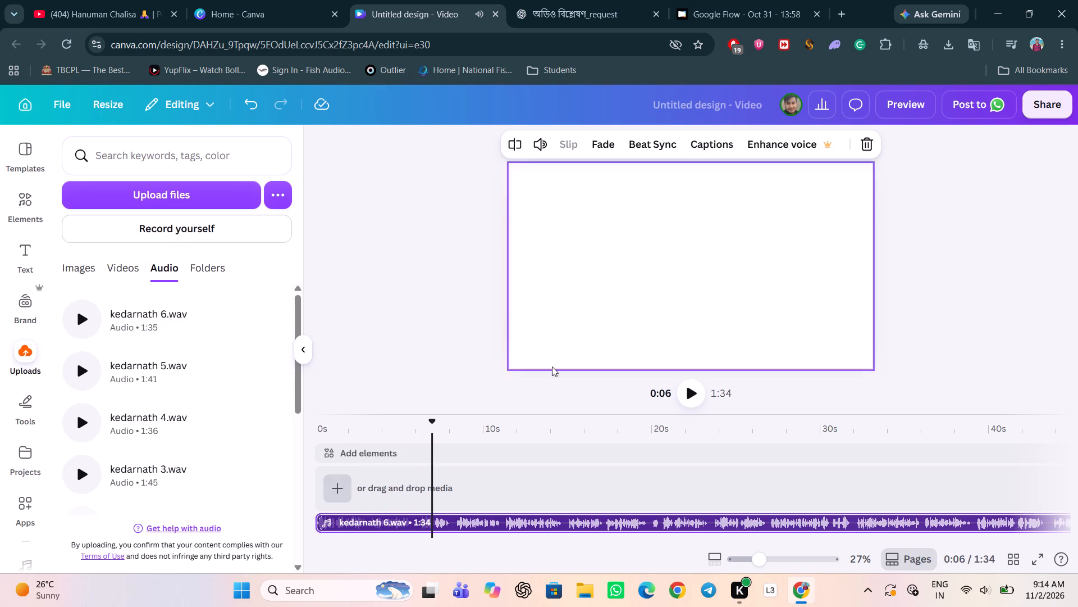
{"action": "left_click_drag", "start_coordinate": [431, 419], "coordinate": [304, 435]}
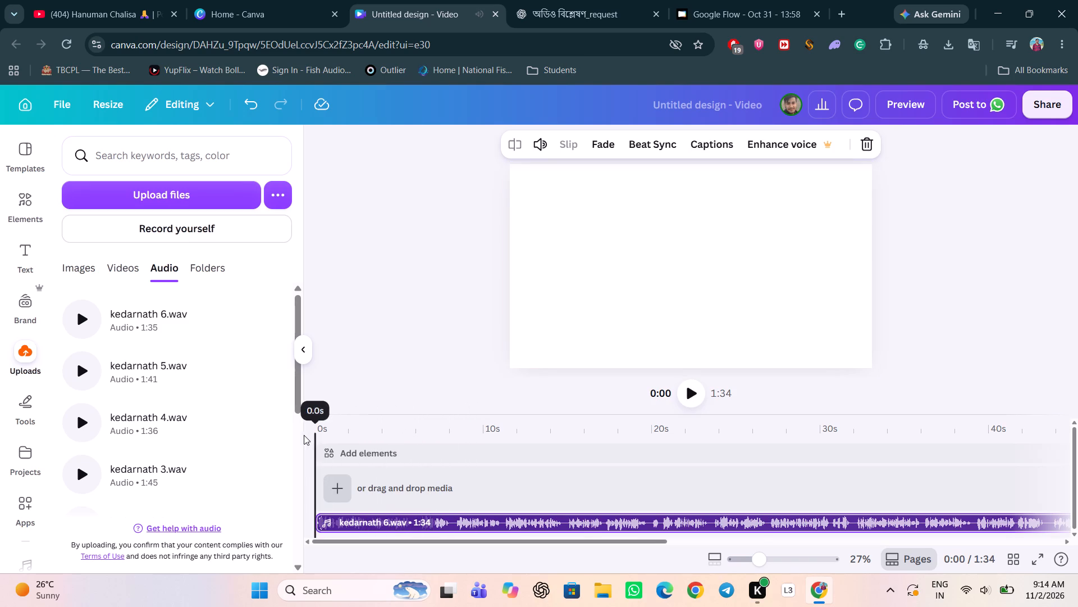
{"action": "left_click_drag", "start_coordinate": [304, 435], "coordinate": [303, 435]}
Add the 7.9 s uploaded video of Kedarnath Temple against dim snowy peaks as the first clip on the timeline.
{"action": "left_click", "coordinate": [369, 485]}
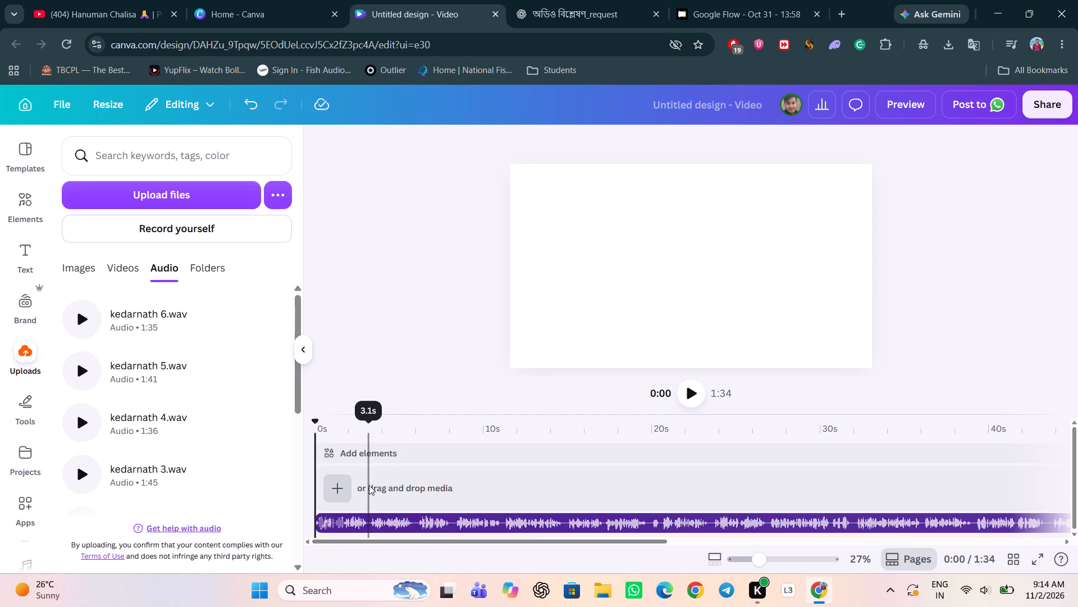
{"action": "left_click", "coordinate": [334, 488]}
{"action": "left_click", "coordinate": [340, 369]}
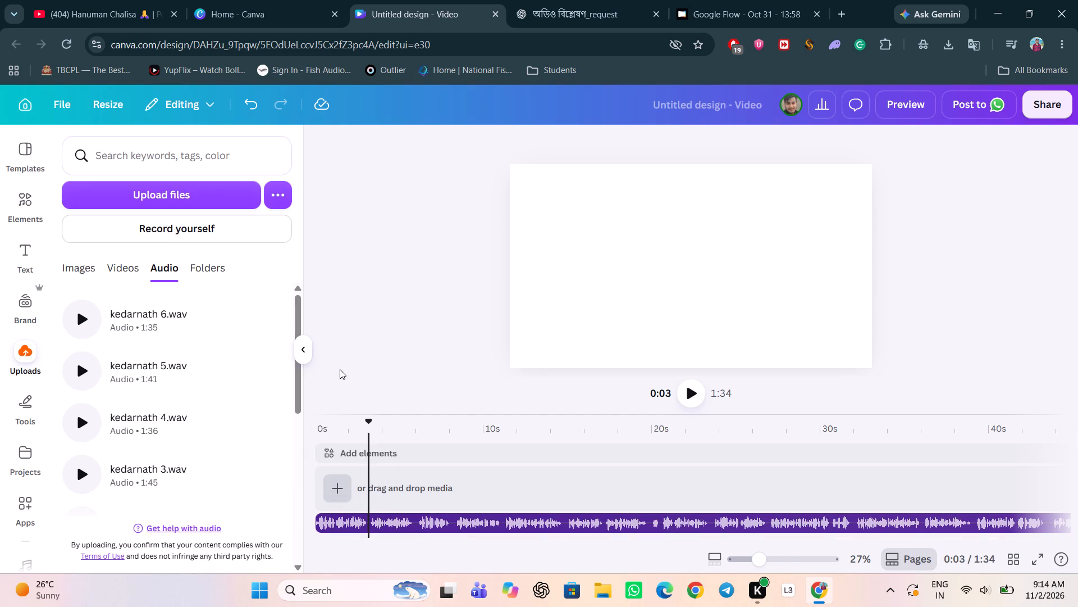
{"action": "left_click", "coordinate": [129, 275]}
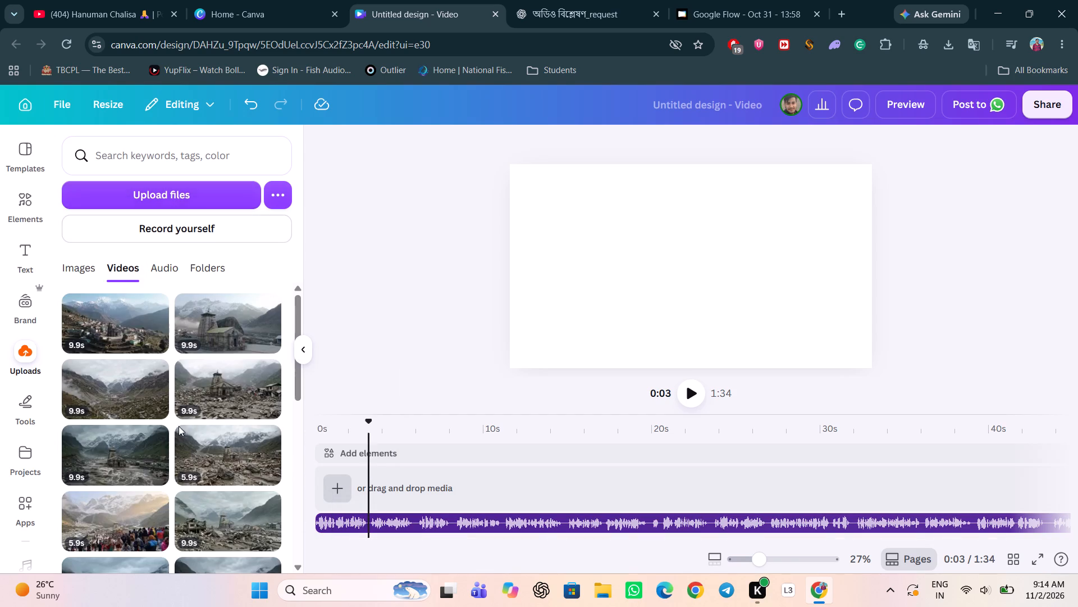
{"action": "scroll", "coordinate": [185, 423], "scroll_direction": "down", "scroll_amount": 13}
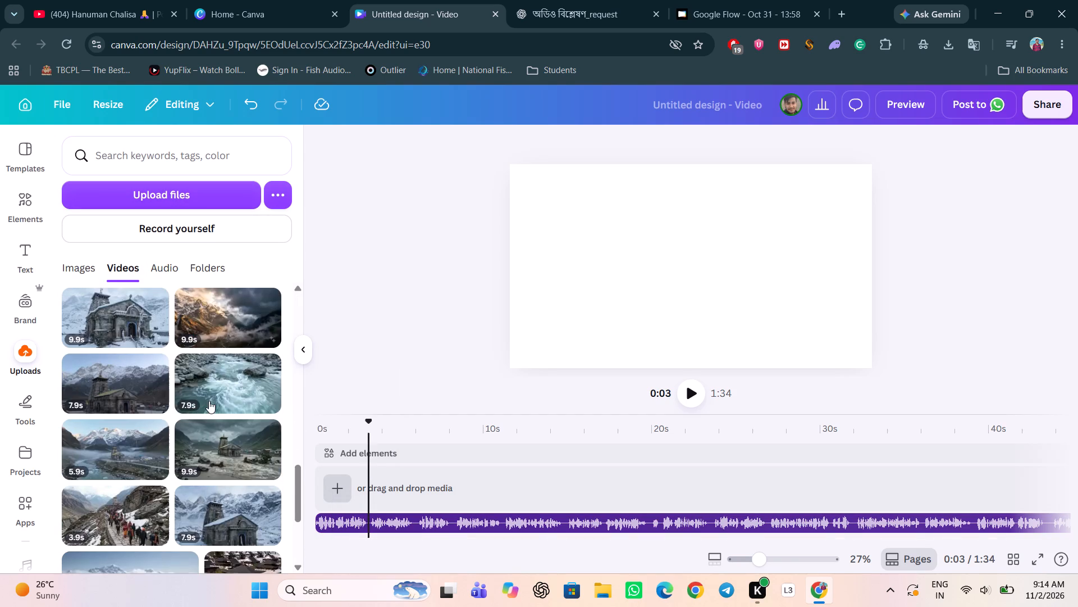
{"action": "scroll", "coordinate": [209, 401], "scroll_direction": "down", "scroll_amount": 2}
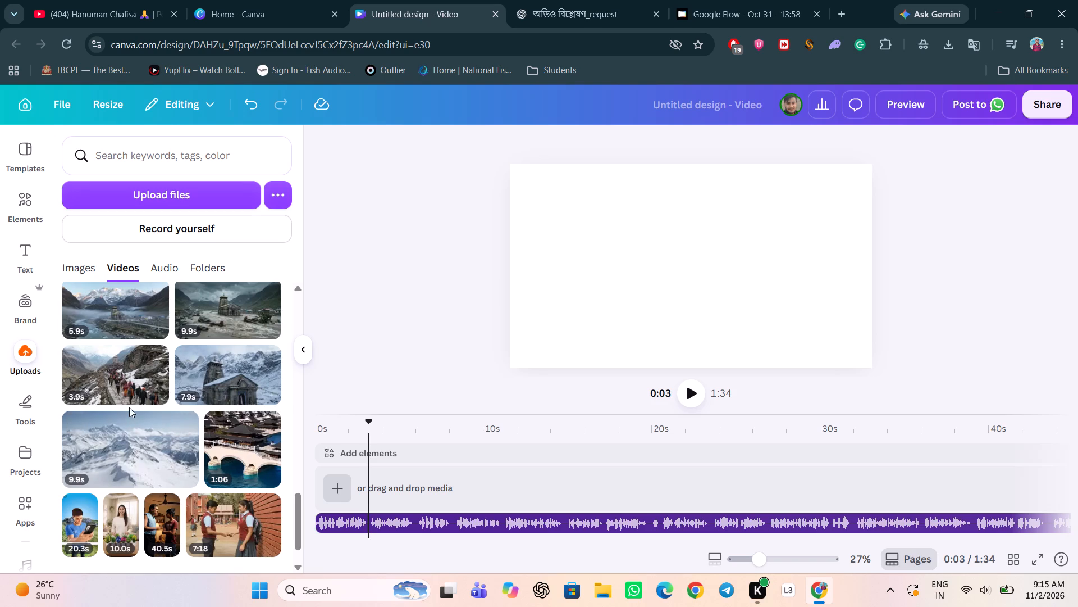
{"action": "scroll", "coordinate": [129, 405], "scroll_direction": "up", "scroll_amount": 2}
{"action": "left_click", "coordinate": [124, 389]}
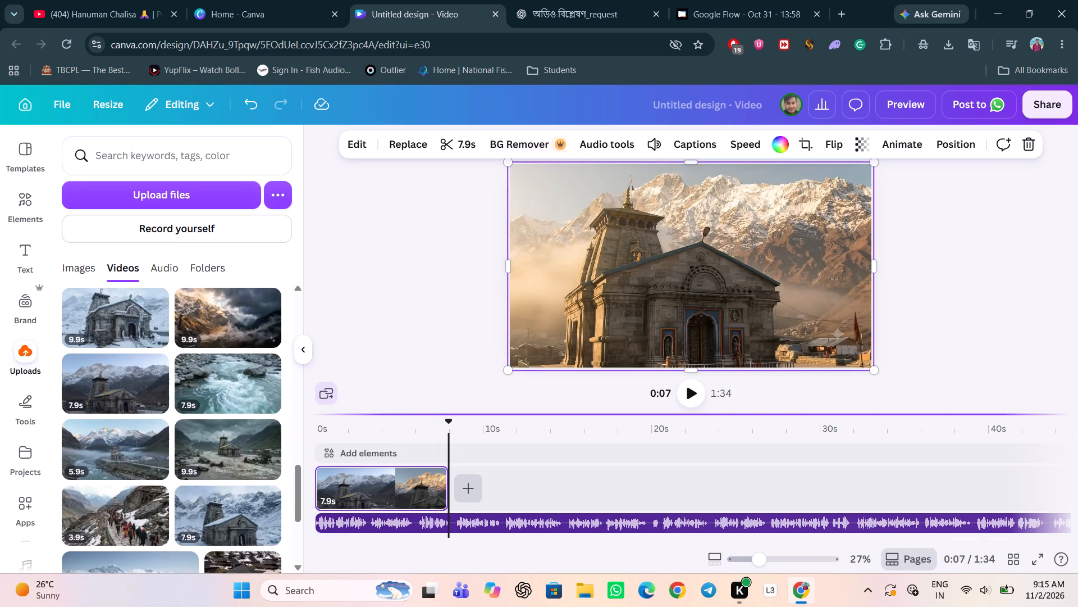
Lower the temple clip's volume to 4.
{"action": "left_click", "coordinate": [663, 146]}
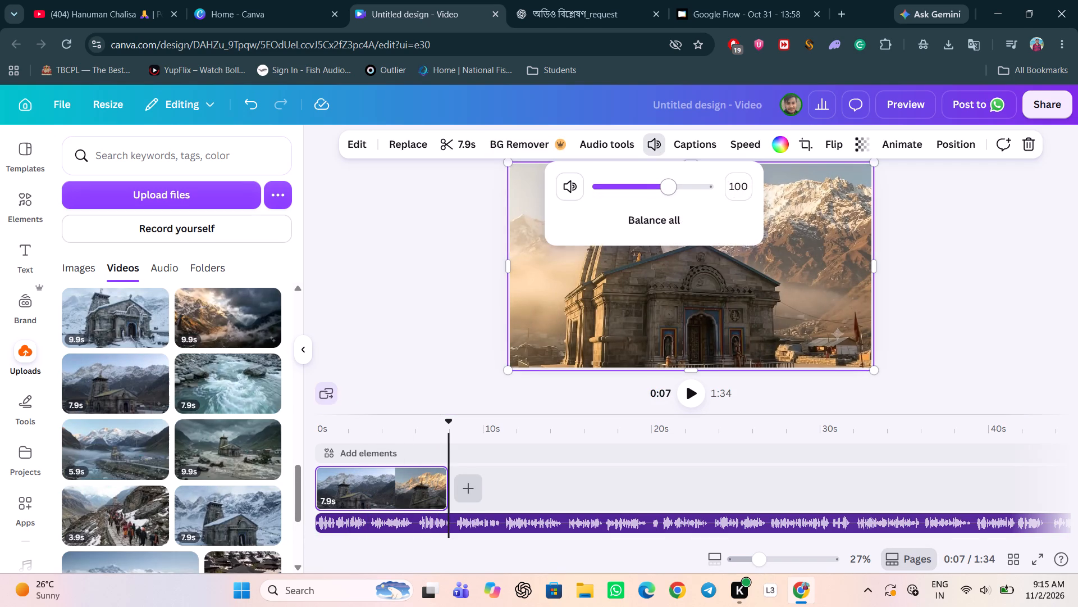
{"action": "left_click_drag", "start_coordinate": [675, 190], "coordinate": [608, 210]}
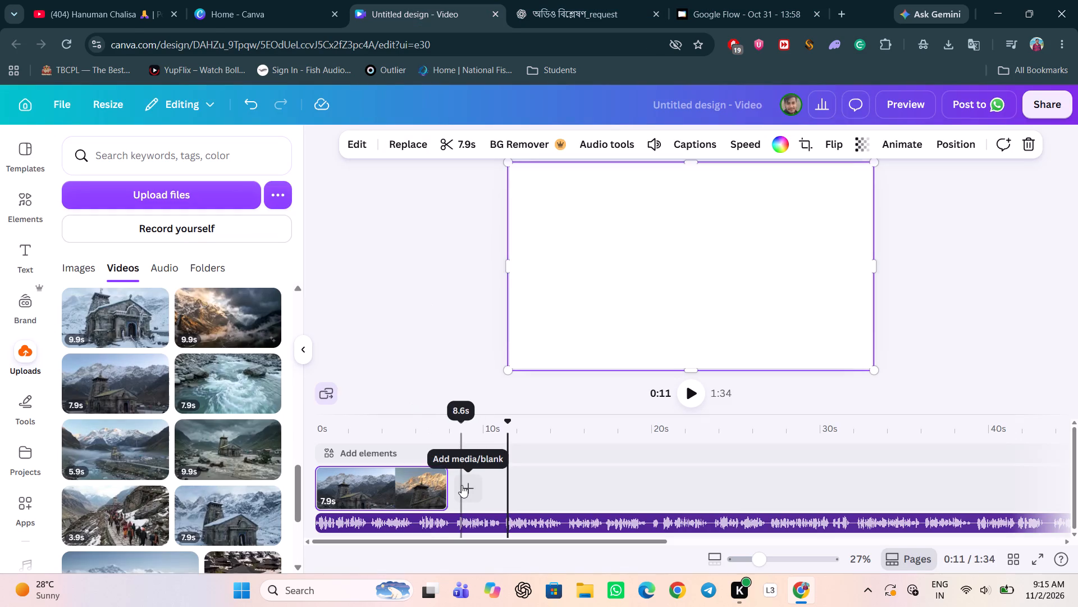
Add the 9.9 s uploaded video of the garlanded sacred rock among oil lamps as the second clip, after the temple clip.
{"action": "scroll", "coordinate": [202, 389], "scroll_direction": "down", "scroll_amount": 4}
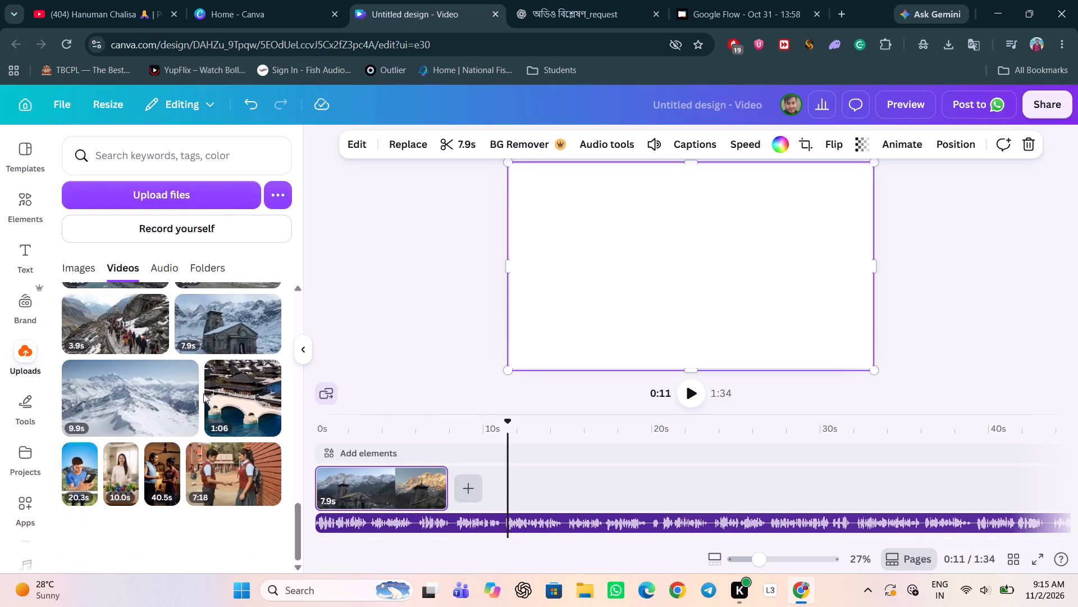
{"action": "scroll", "coordinate": [203, 393], "scroll_direction": "up", "scroll_amount": 4}
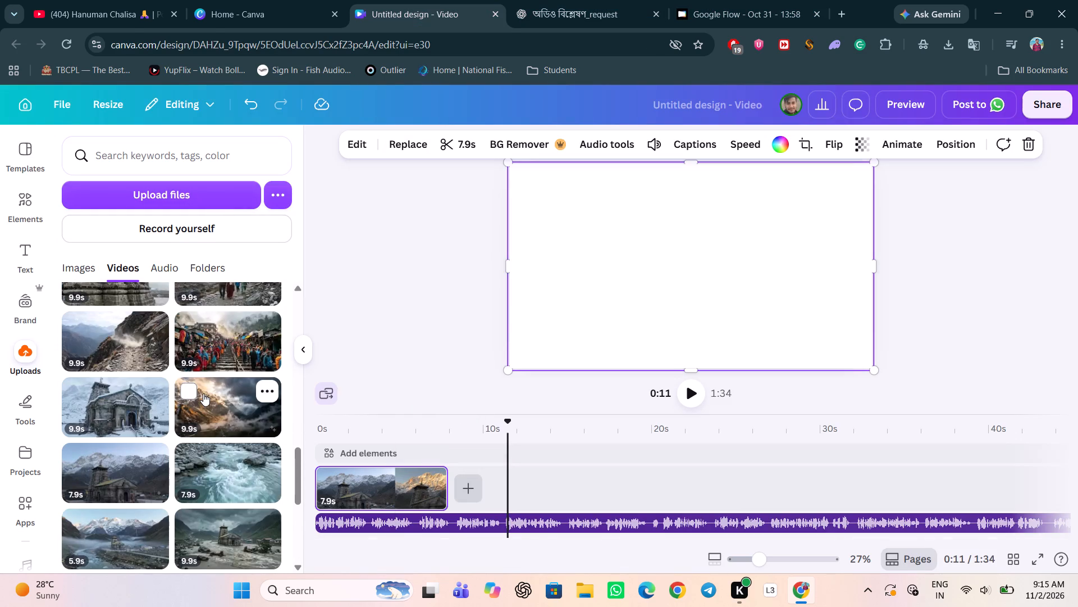
{"action": "scroll", "coordinate": [207, 420], "scroll_direction": "up", "scroll_amount": 2}
{"action": "scroll", "coordinate": [143, 389], "scroll_direction": "up", "scroll_amount": 2}
{"action": "left_click", "coordinate": [113, 350]}
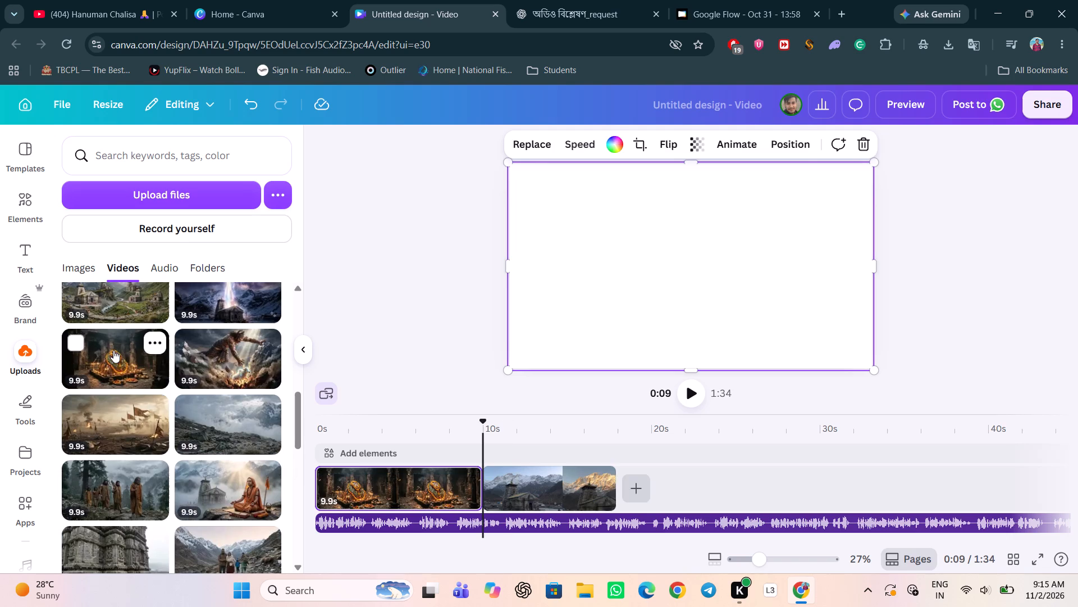
{"action": "left_click_drag", "start_coordinate": [401, 483], "coordinate": [641, 490]}
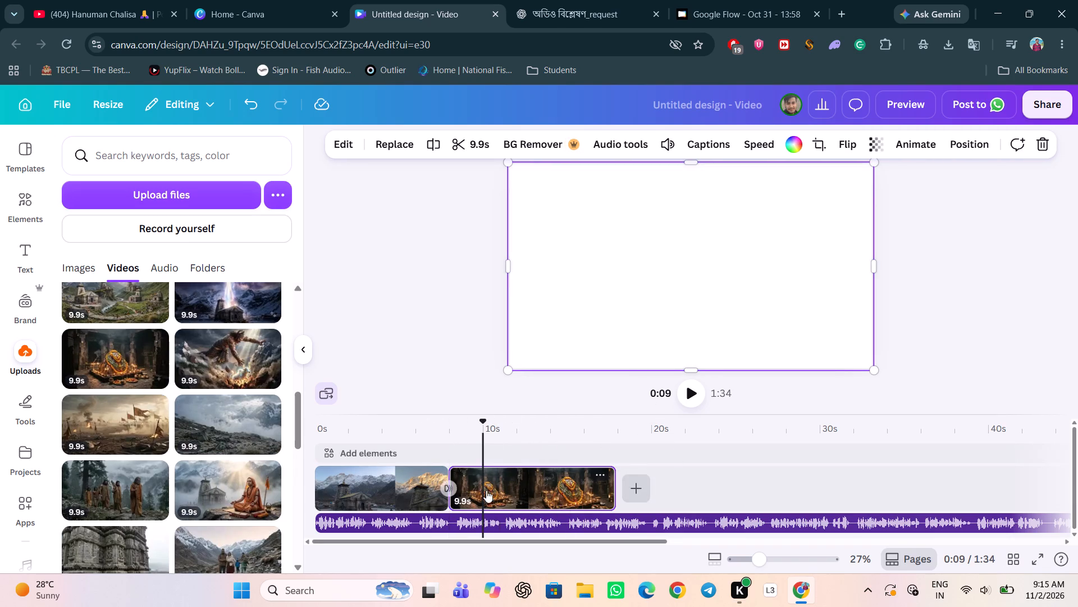
Lower the garlanded rock clip's volume to 10.
{"action": "left_click", "coordinate": [660, 146]}
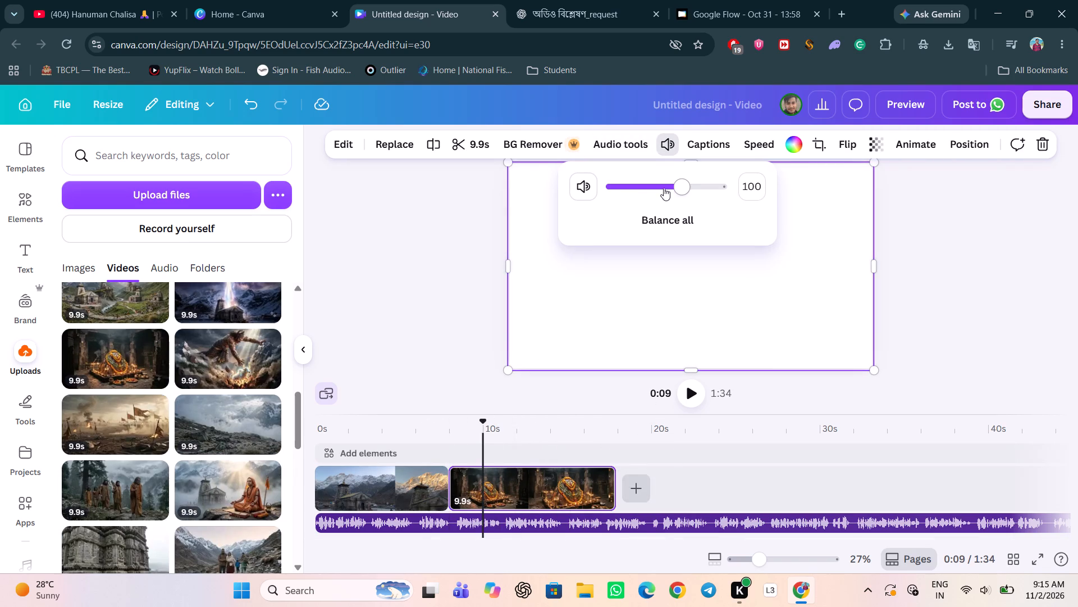
{"action": "left_click_drag", "start_coordinate": [664, 188], "coordinate": [632, 193]}
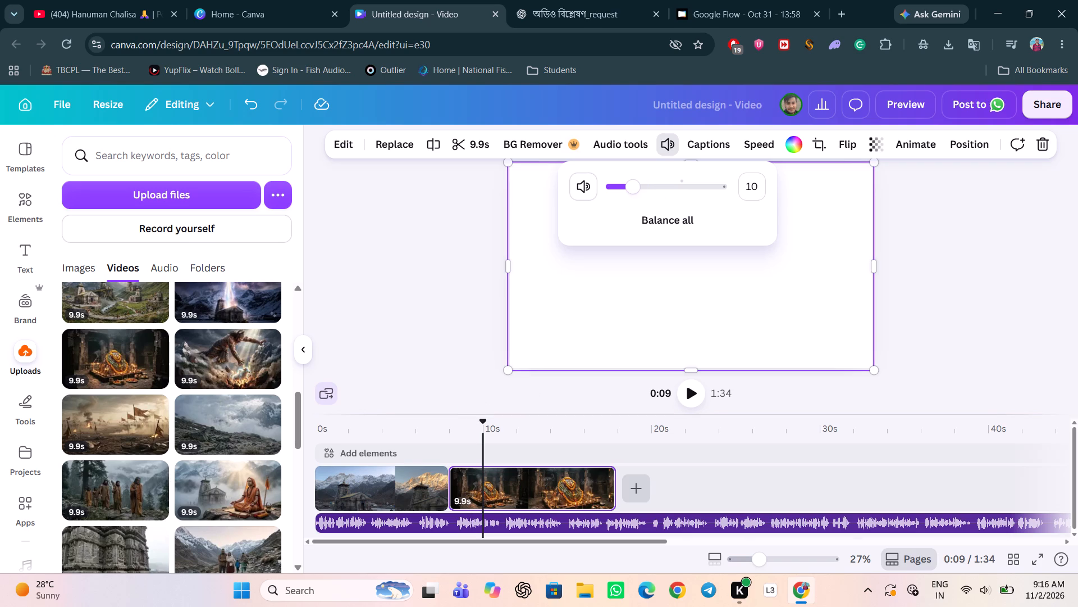
Play the garlanded rock clip against the narration and trim its end so it lasts 6.6 s.
{"action": "left_click_drag", "start_coordinate": [483, 419], "coordinate": [388, 424]}
{"action": "left_click", "coordinate": [687, 389]}
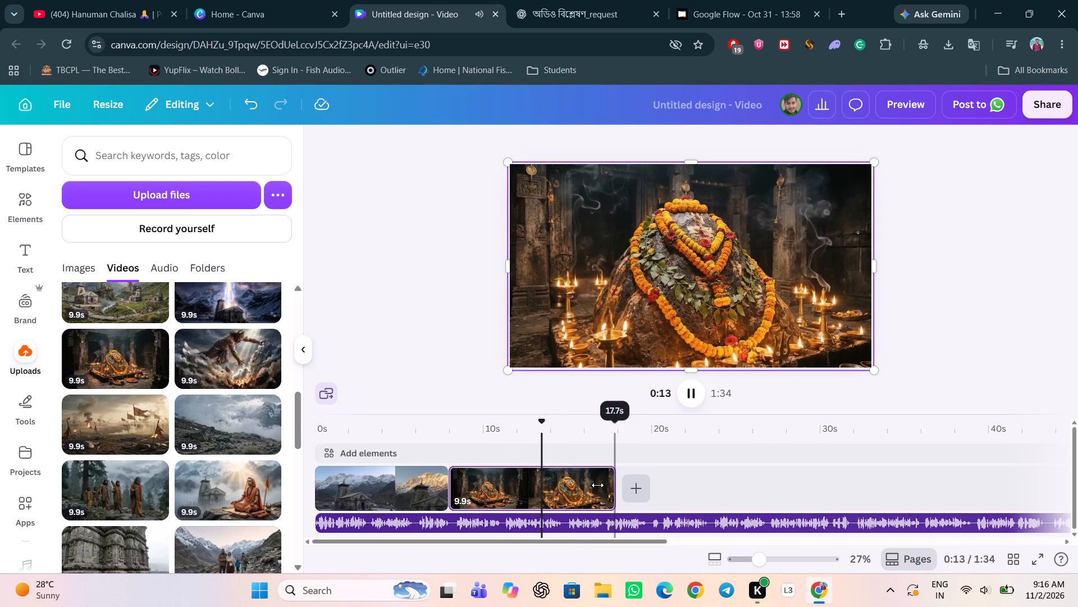
{"action": "left_click", "coordinate": [700, 397]}
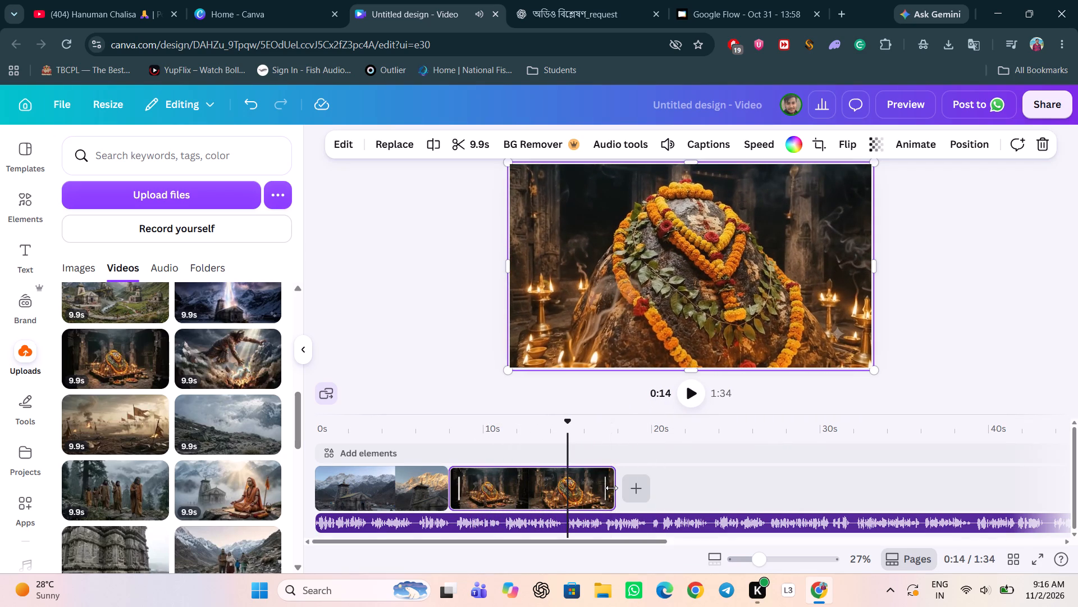
{"action": "left_click_drag", "start_coordinate": [612, 487], "coordinate": [556, 486]}
Add the 9.9 s uploaded video of devotees praying before the temple as the third clip on the timeline.
{"action": "scroll", "coordinate": [207, 438], "scroll_direction": "up", "scroll_amount": 4}
{"action": "scroll", "coordinate": [207, 438], "scroll_direction": "down", "scroll_amount": 1}
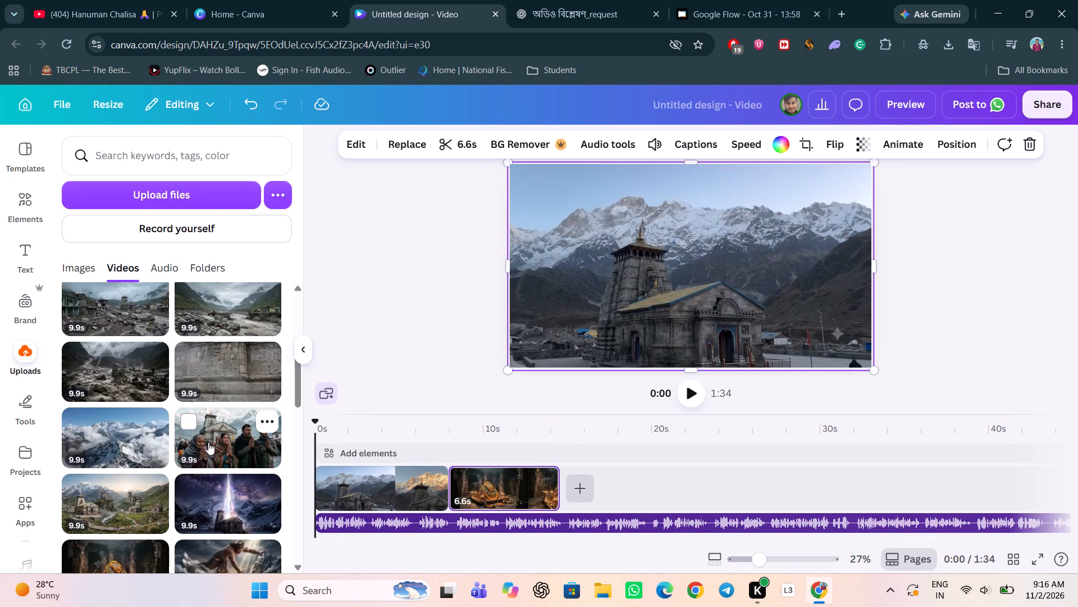
{"action": "left_click", "coordinate": [241, 437]}
{"action": "left_click_drag", "start_coordinate": [535, 486], "coordinate": [755, 488]}
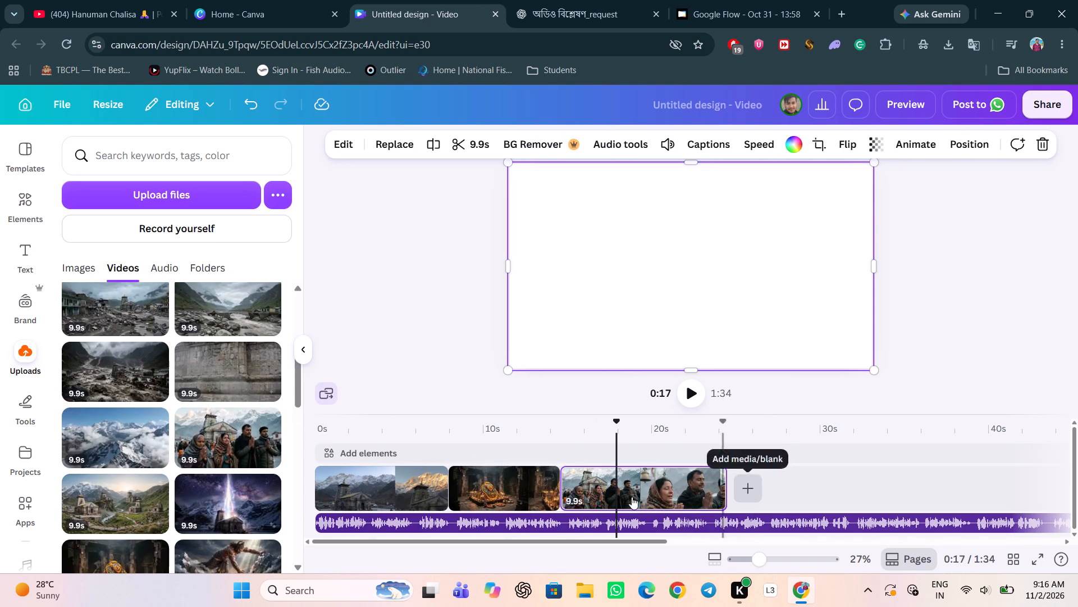
Lower the praying devotees clip's volume to 8, with the playhead at about 0:13.
{"action": "left_click_drag", "start_coordinate": [616, 423], "coordinate": [564, 438]}
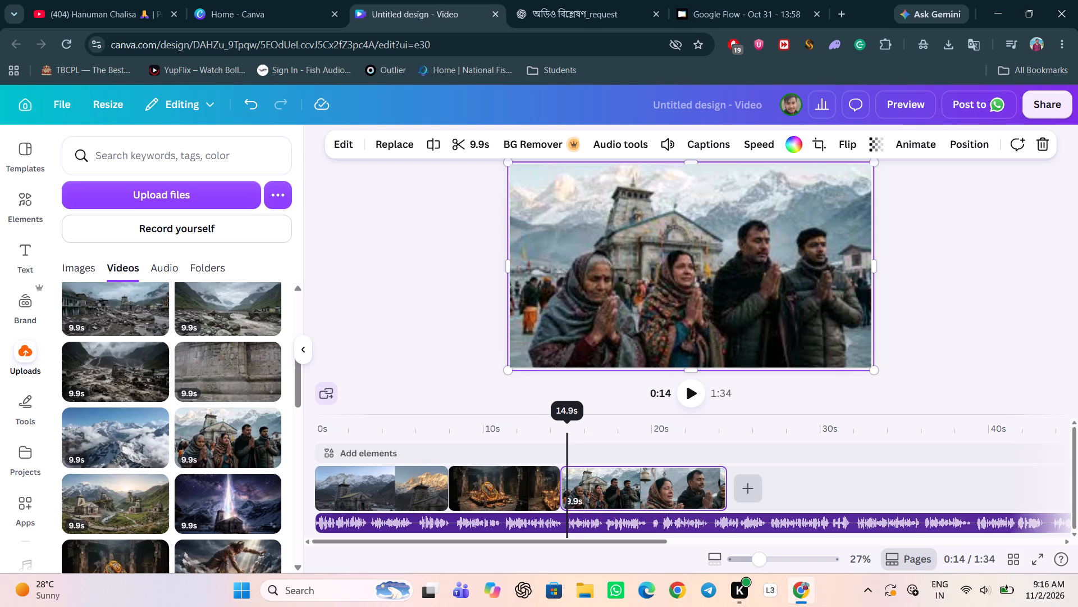
{"action": "left_click_drag", "start_coordinate": [564, 438], "coordinate": [550, 443]}
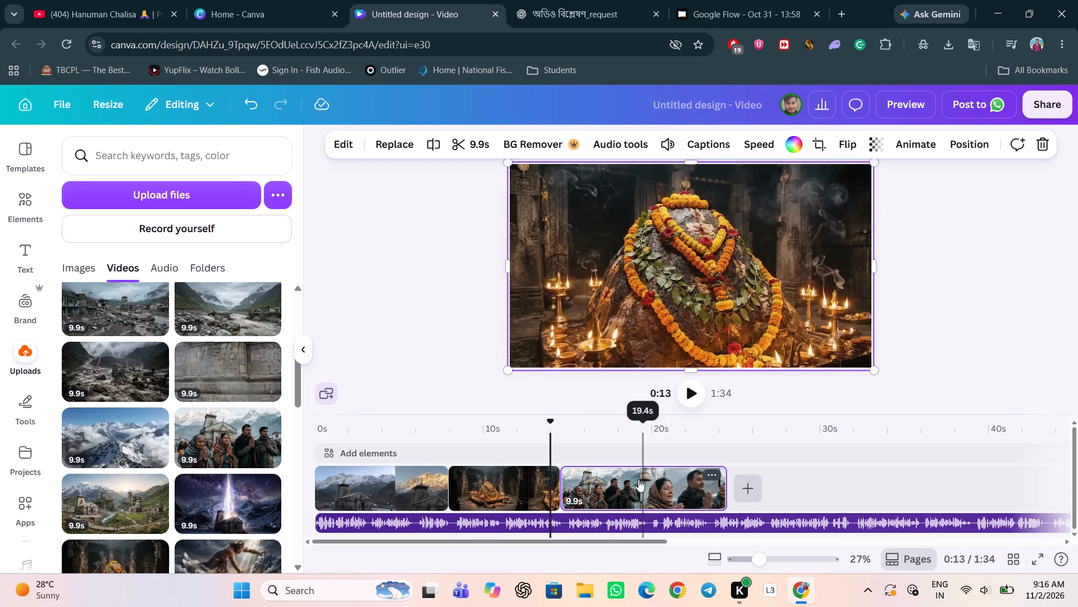
{"action": "left_click", "coordinate": [675, 154]}
{"action": "left_click", "coordinate": [629, 183]}
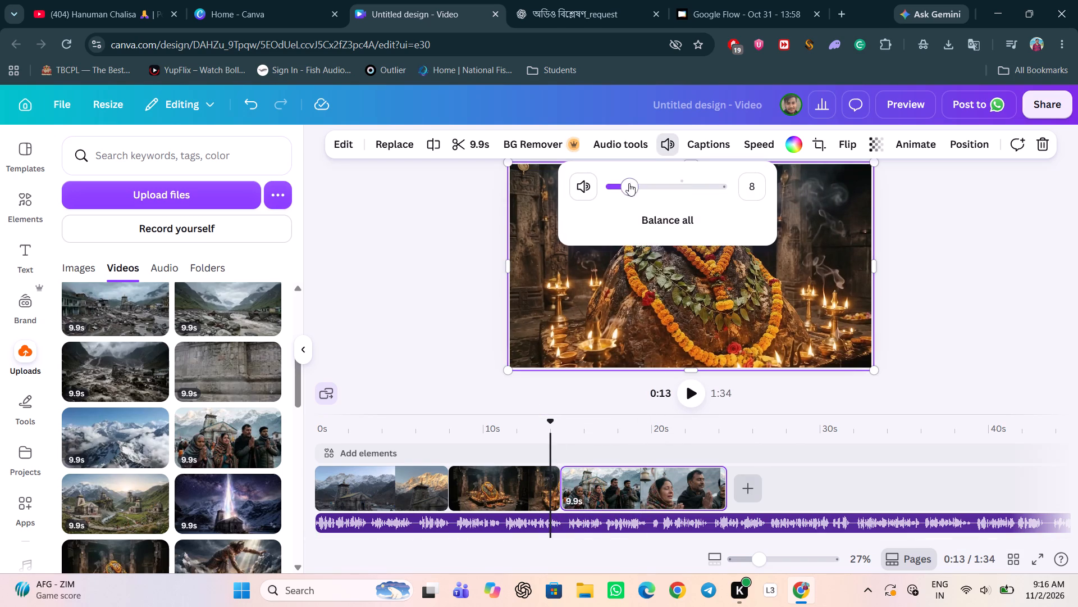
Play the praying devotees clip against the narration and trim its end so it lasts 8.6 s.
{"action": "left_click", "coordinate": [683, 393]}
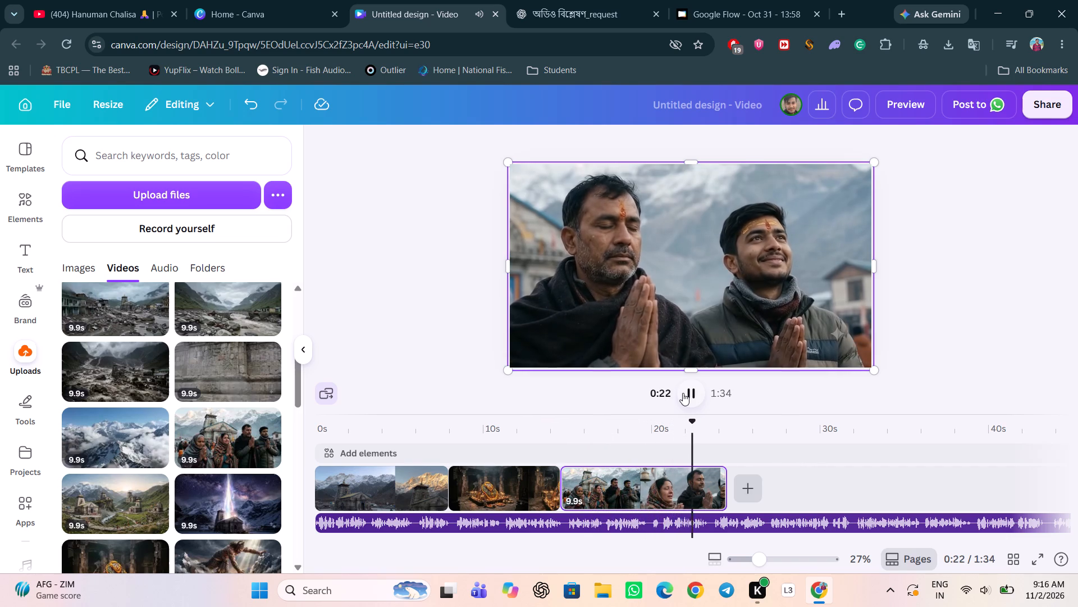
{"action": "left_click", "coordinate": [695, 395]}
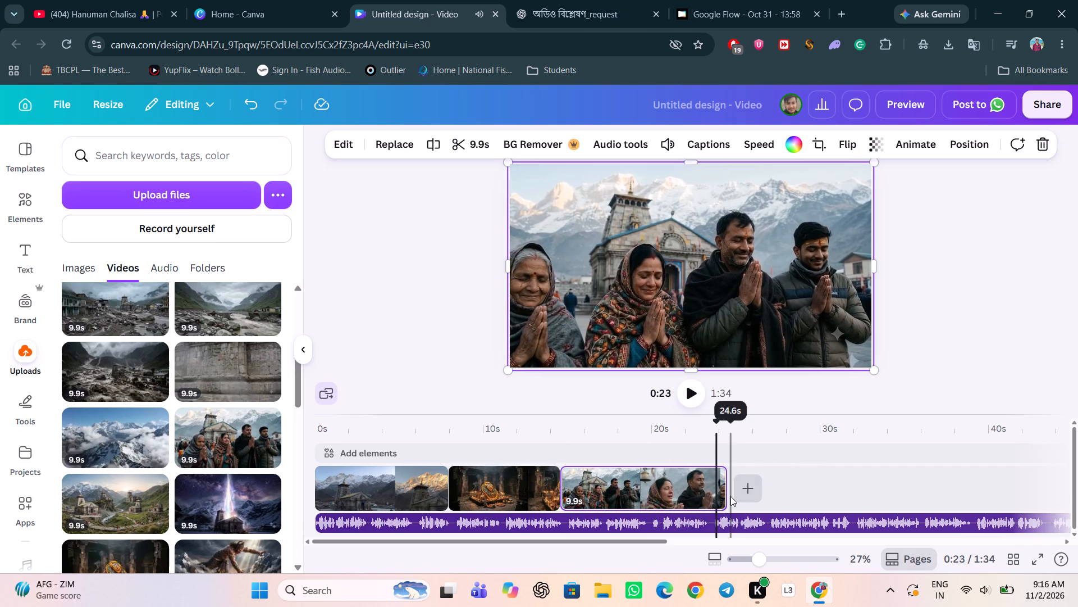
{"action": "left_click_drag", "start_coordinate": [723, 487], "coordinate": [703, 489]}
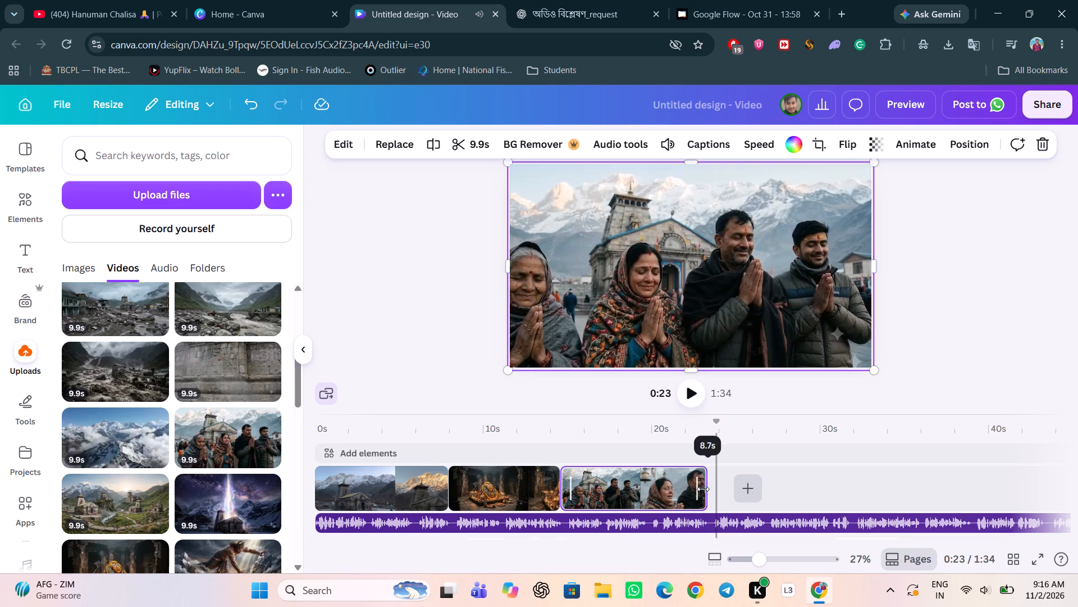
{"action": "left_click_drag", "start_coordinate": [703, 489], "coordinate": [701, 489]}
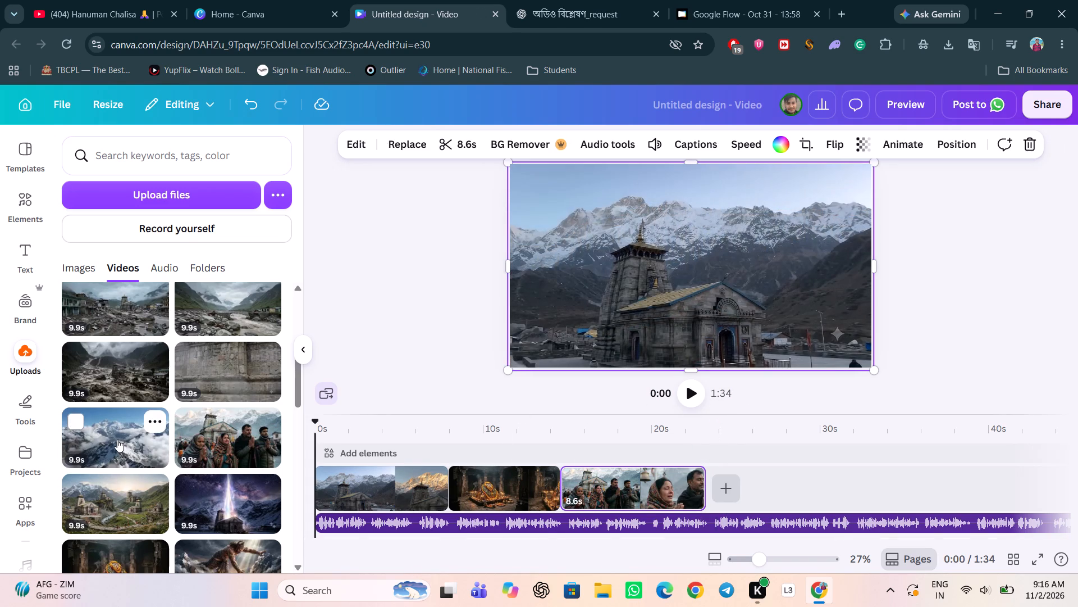
Add the 9.9 s uploaded aerial video of snowy peaks and clouds as the fourth clip, after the praying devotees.
{"action": "left_click", "coordinate": [117, 440]}
{"action": "left_click_drag", "start_coordinate": [619, 483], "coordinate": [675, 483]}
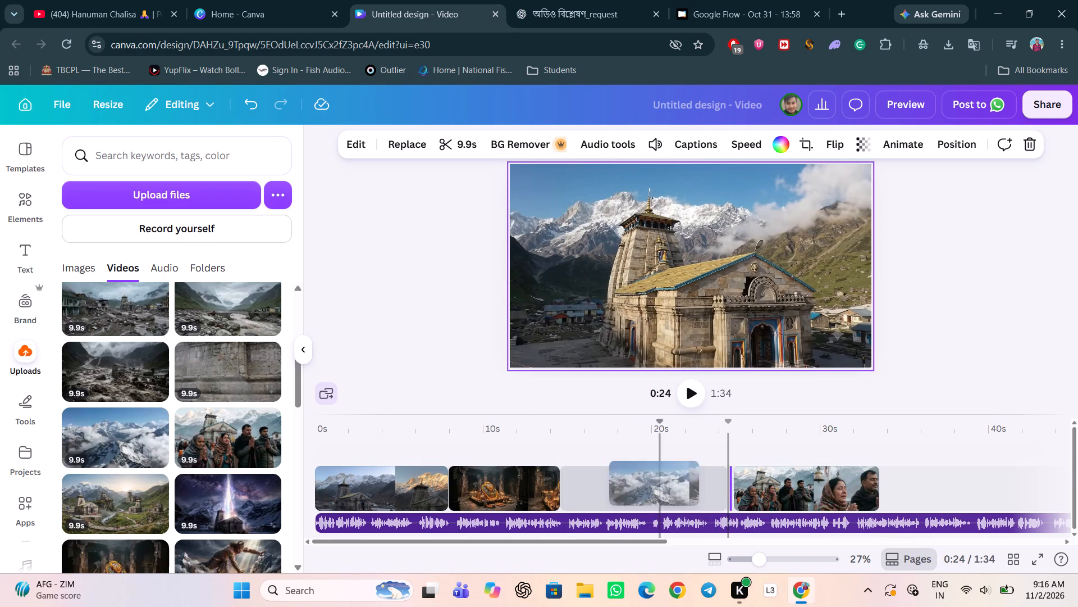
{"action": "left_click_drag", "start_coordinate": [675, 483], "coordinate": [909, 483]}
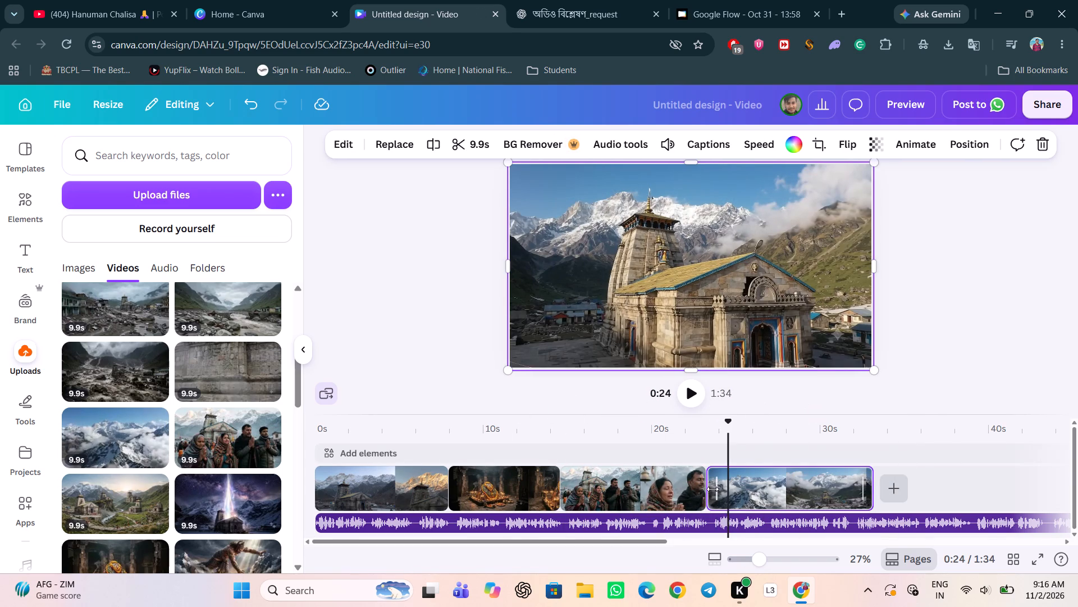
Play the praying devotees clip from about 0:19 and trim its end so it lasts 7.5 s.
{"action": "left_click", "coordinate": [641, 442]}
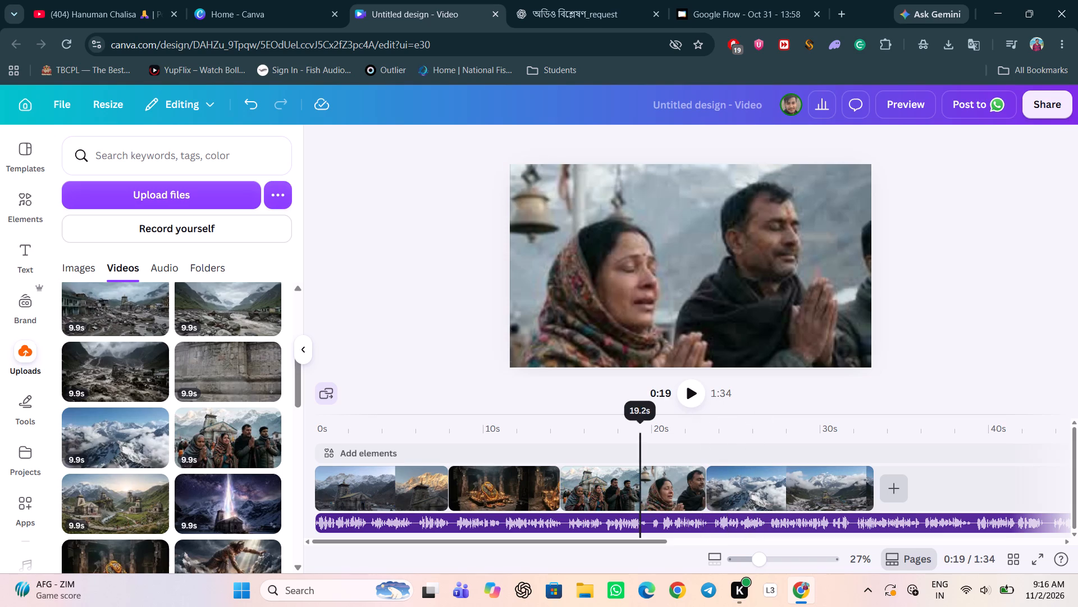
{"action": "left_click", "coordinate": [686, 402]}
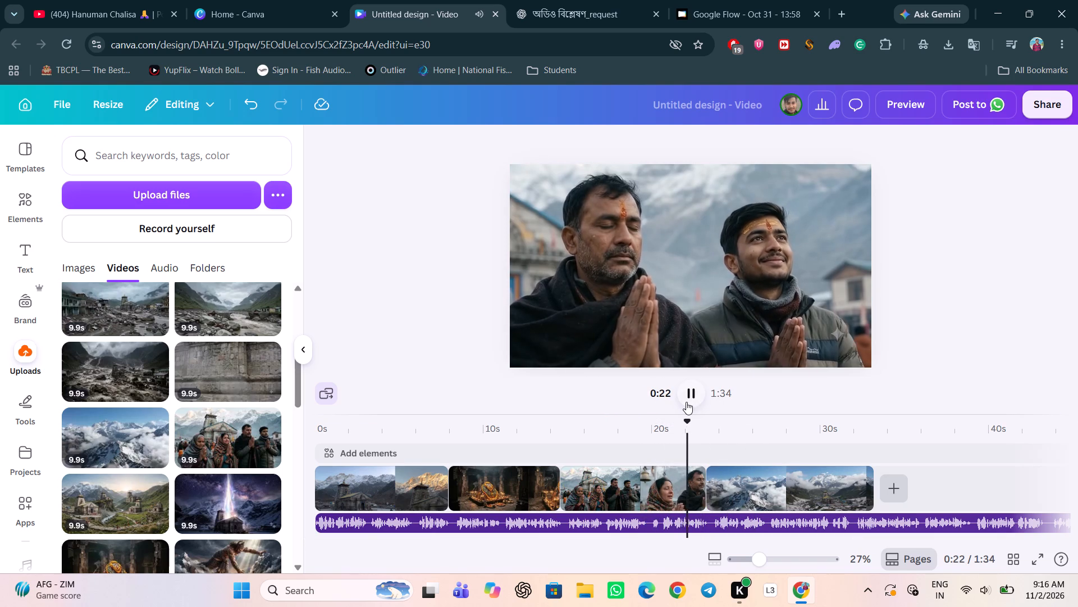
{"action": "left_click_drag", "start_coordinate": [704, 486], "coordinate": [692, 488]}
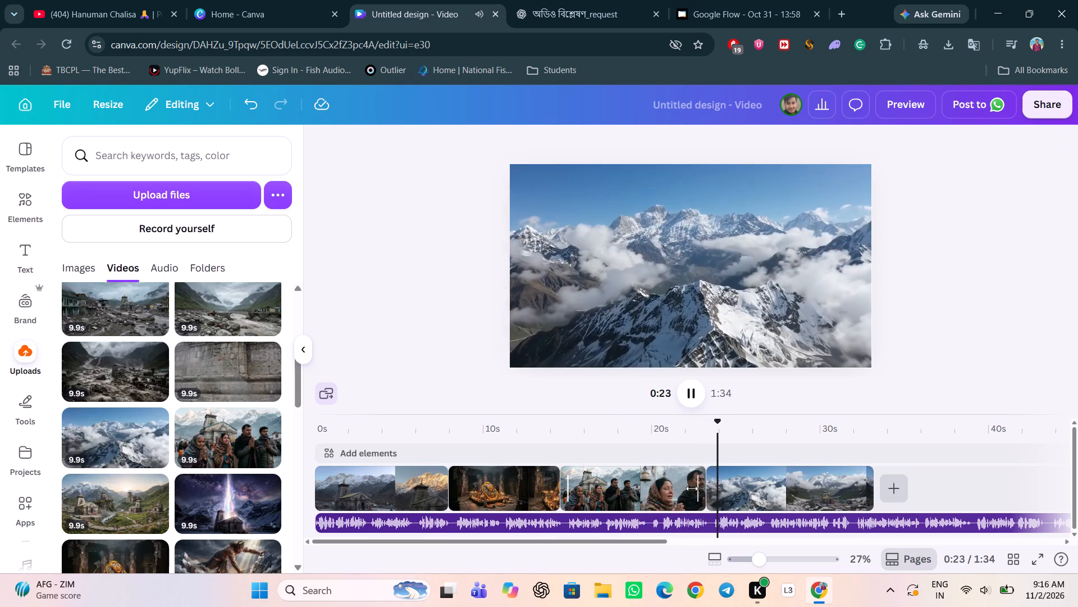
{"action": "left_click_drag", "start_coordinate": [692, 488], "coordinate": [685, 490]}
Replay from about 0:20 to check the cut from the praying devotees to the aerial peaks clip.
{"action": "left_click", "coordinate": [660, 434]}
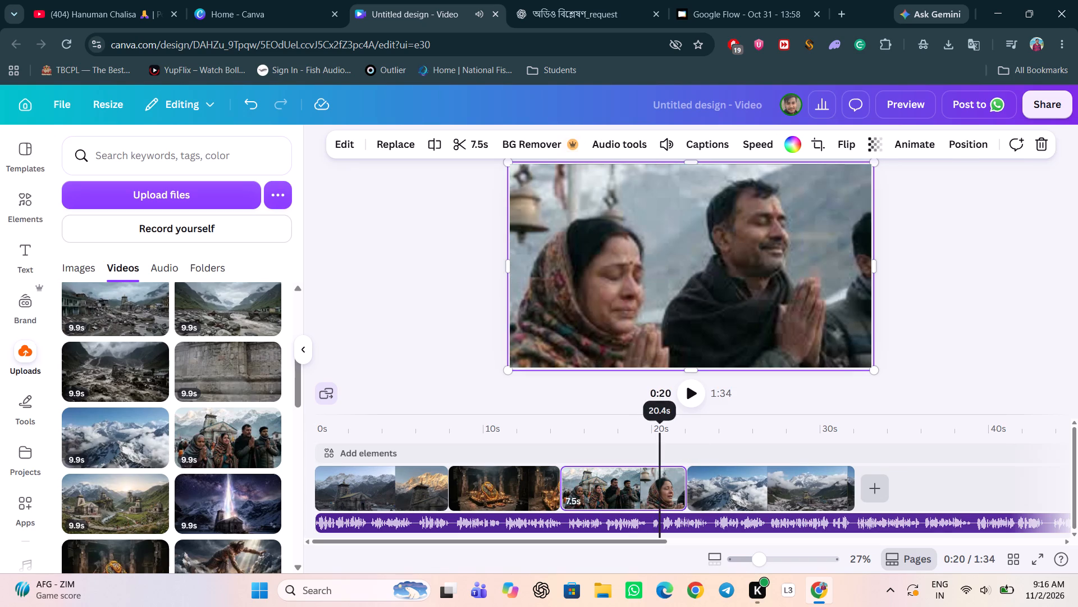
{"action": "left_click", "coordinate": [686, 395]}
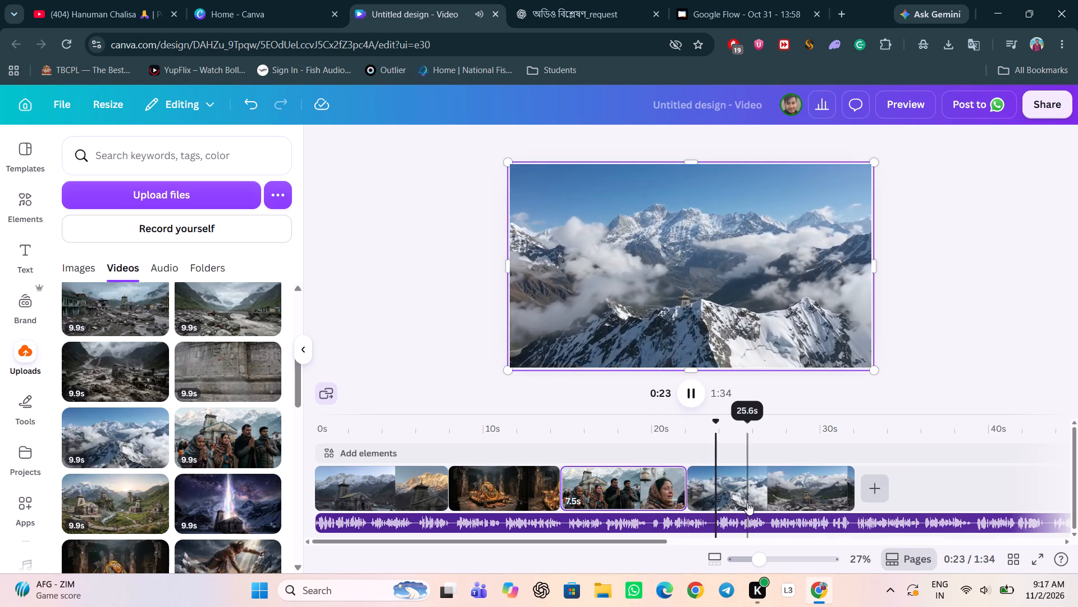
Lower the aerial peaks clip's volume to 23.
{"action": "left_click", "coordinate": [739, 488]}
{"action": "left_click", "coordinate": [666, 137]}
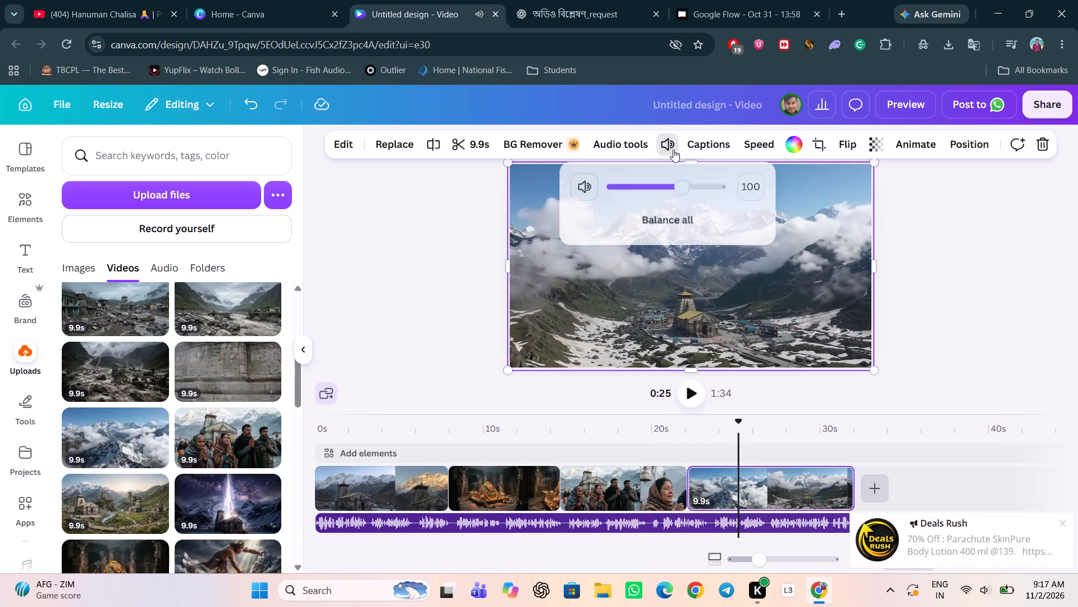
{"action": "left_click_drag", "start_coordinate": [678, 190], "coordinate": [647, 200]}
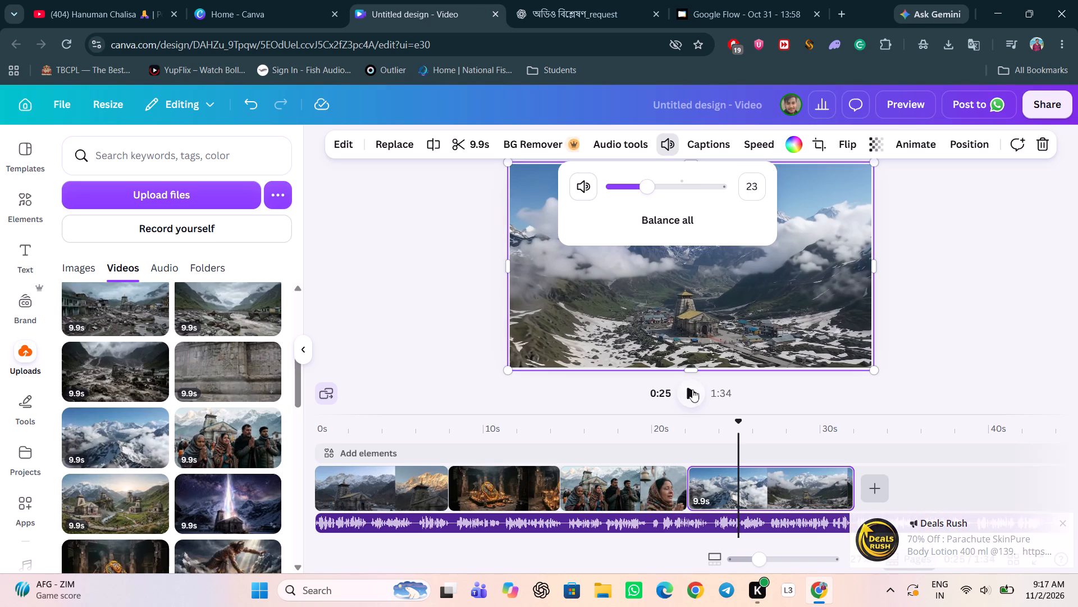
Play from 0:25 to about 0:34 to check the aerial peaks clip against the narration.
{"action": "left_click", "coordinate": [688, 392]}
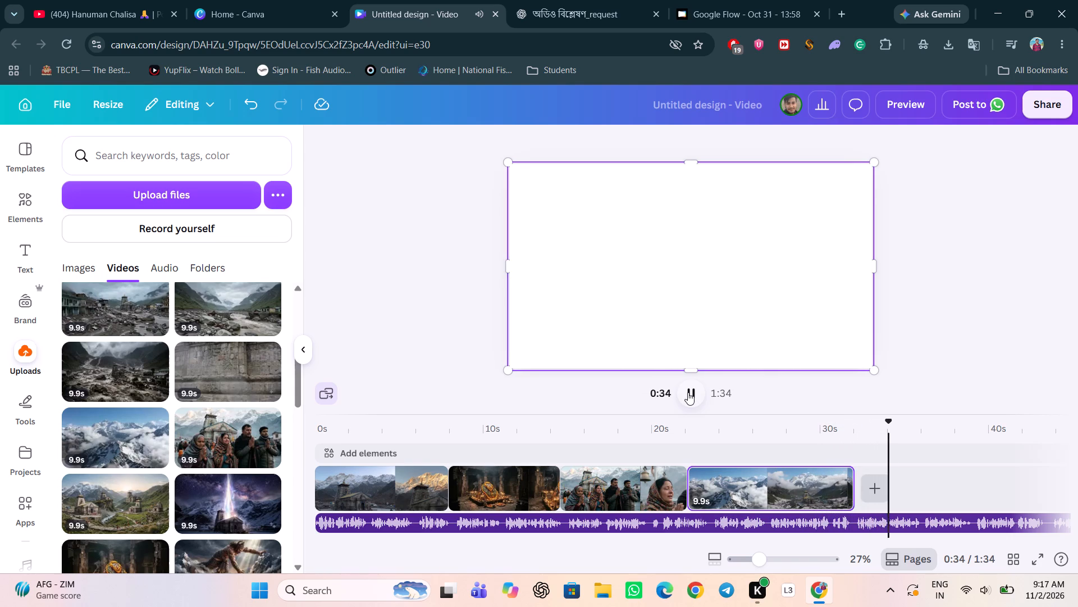
{"action": "left_click", "coordinate": [688, 392]}
Add the 9.9 s uploaded video of a family walking a mountain trail as the fifth clip on the timeline.
{"action": "scroll", "coordinate": [174, 459], "scroll_direction": "down", "scroll_amount": 3}
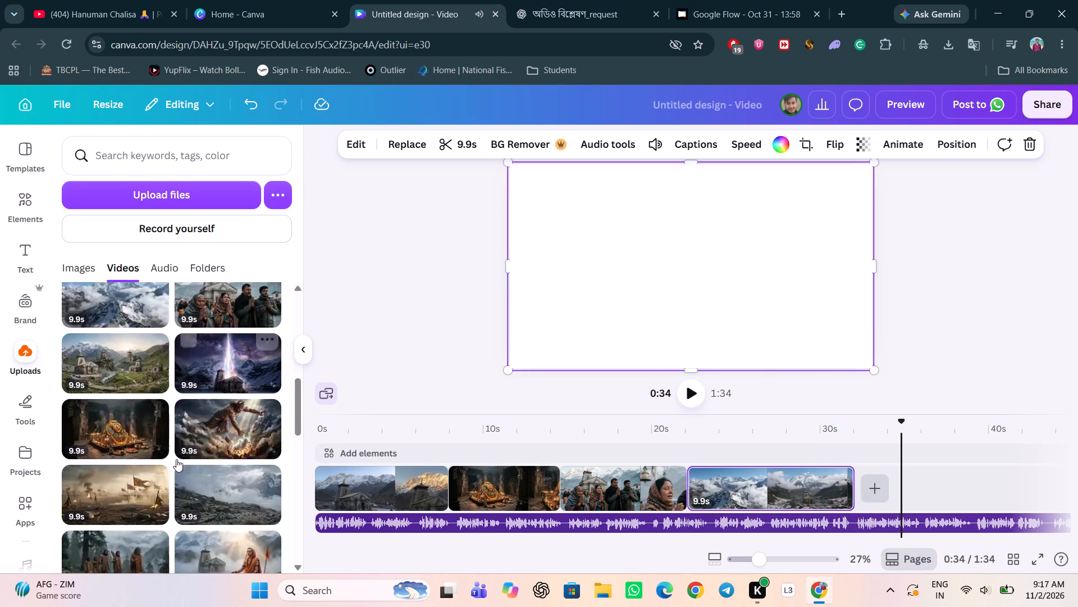
{"action": "scroll", "coordinate": [235, 459], "scroll_direction": "down", "scroll_amount": 1}
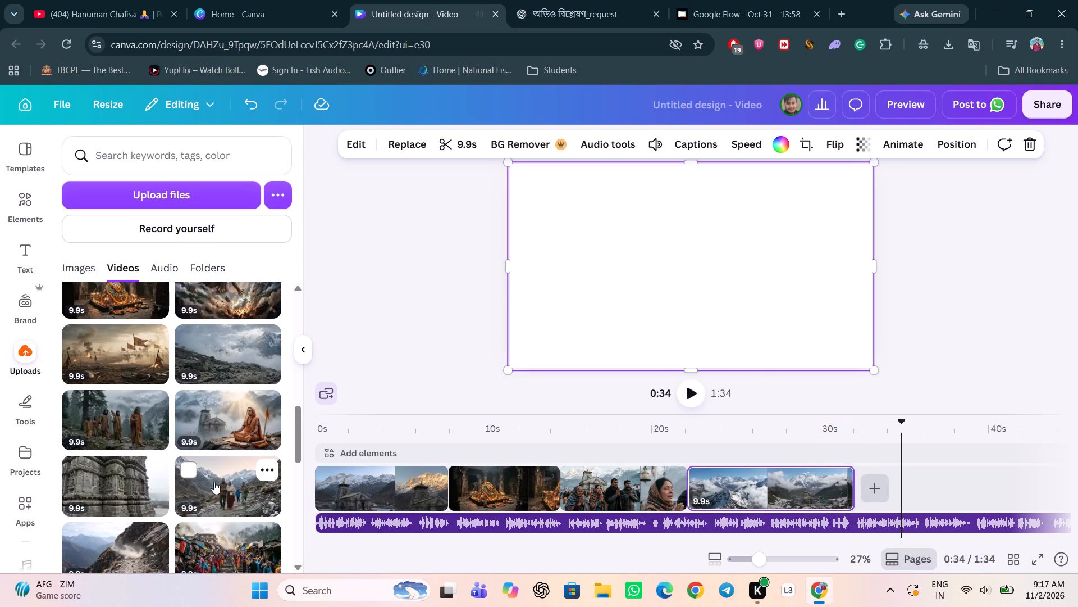
{"action": "left_click_drag", "start_coordinate": [214, 482], "coordinate": [888, 470]}
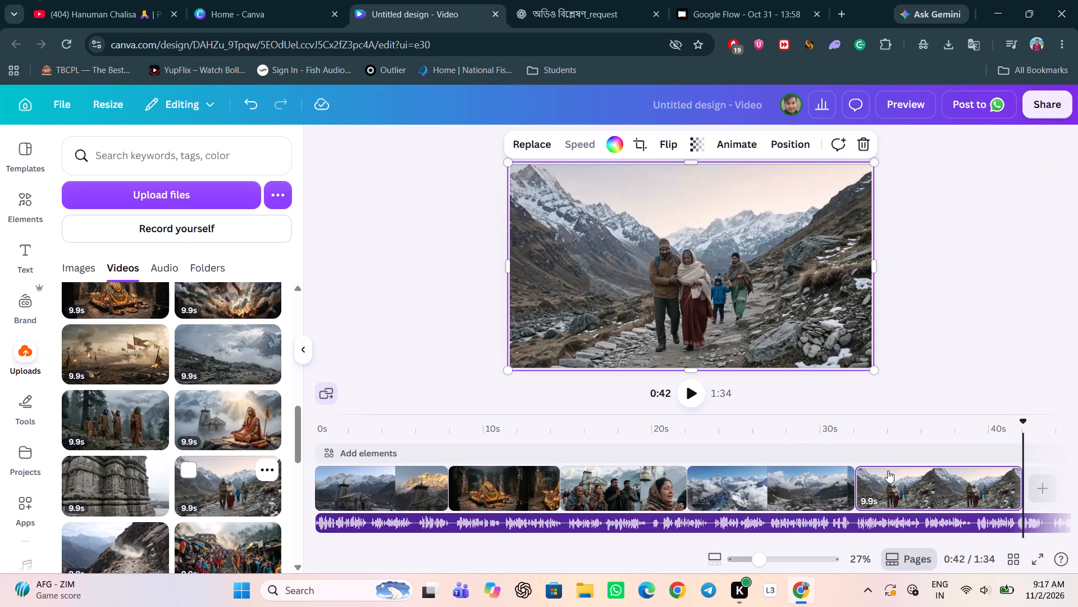
Lower the volume of the family mountain trail clip so the narration dominates.
{"action": "left_click", "coordinate": [653, 135]}
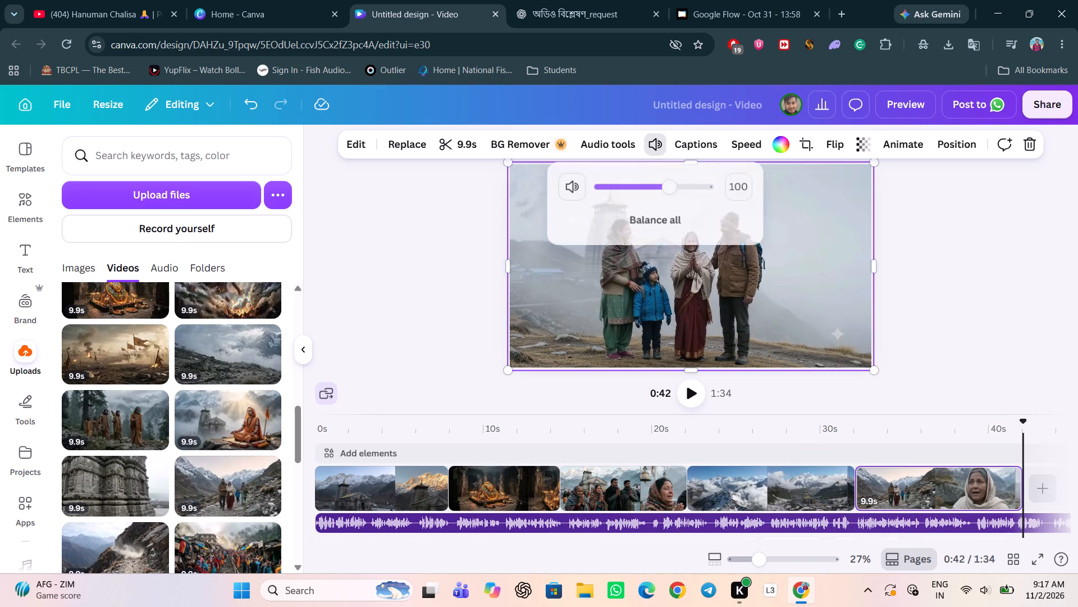
{"action": "left_click_drag", "start_coordinate": [670, 185], "coordinate": [624, 215]}
Play from about 0:25 to 0:47 to check the aerial peaks and family trail clips against the narration.
{"action": "left_click", "coordinate": [742, 429]}
{"action": "left_click", "coordinate": [682, 387]}
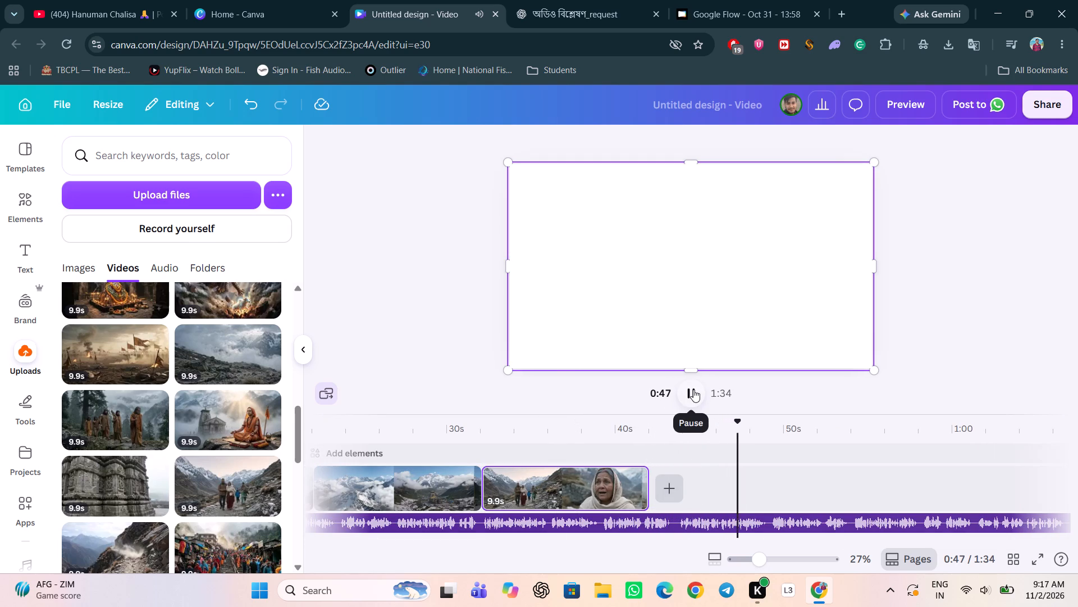
{"action": "left_click", "coordinate": [693, 389]}
Add the 7.9 s uploaded video of the snow-covered temple as the sixth timeline clip and set its volume to 6.
{"action": "scroll", "coordinate": [213, 472], "scroll_direction": "down", "scroll_amount": 3}
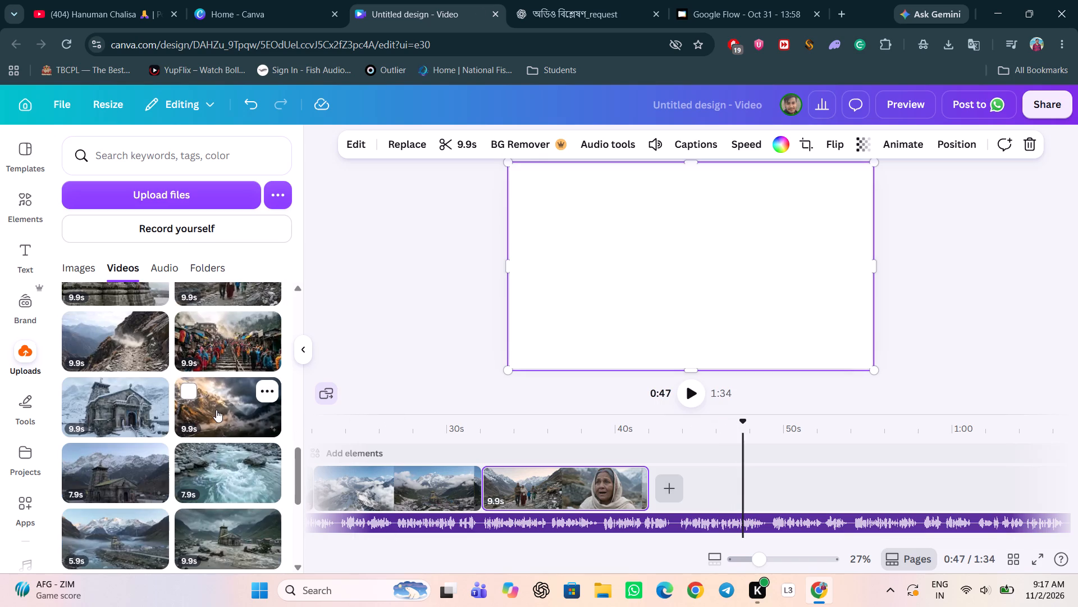
{"action": "scroll", "coordinate": [126, 474], "scroll_direction": "down", "scroll_amount": 2}
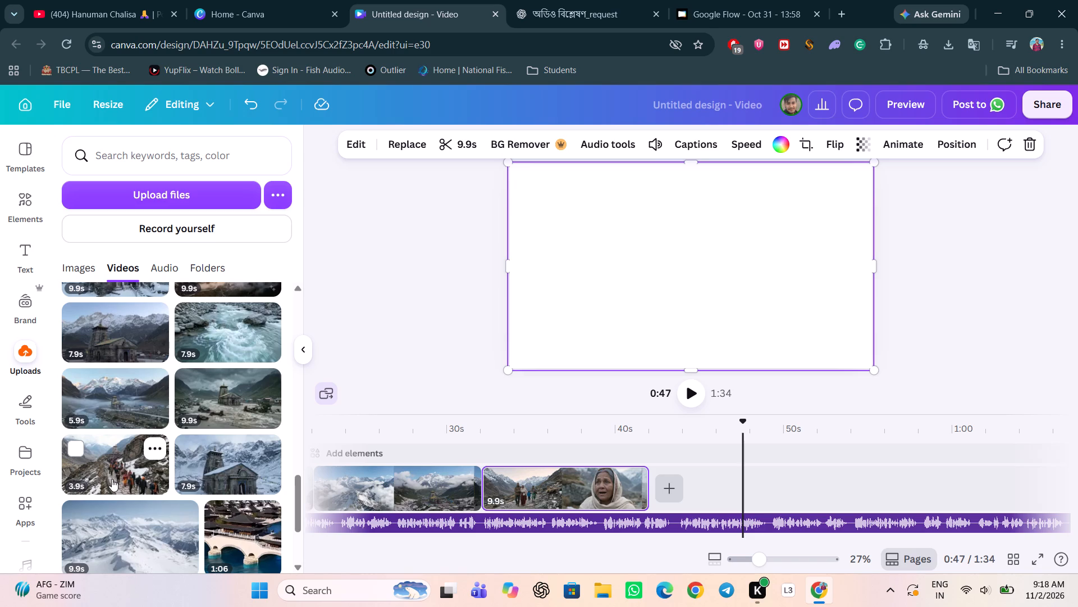
{"action": "scroll", "coordinate": [112, 481], "scroll_direction": "down", "scroll_amount": 1}
{"action": "scroll", "coordinate": [111, 462], "scroll_direction": "up", "scroll_amount": 1}
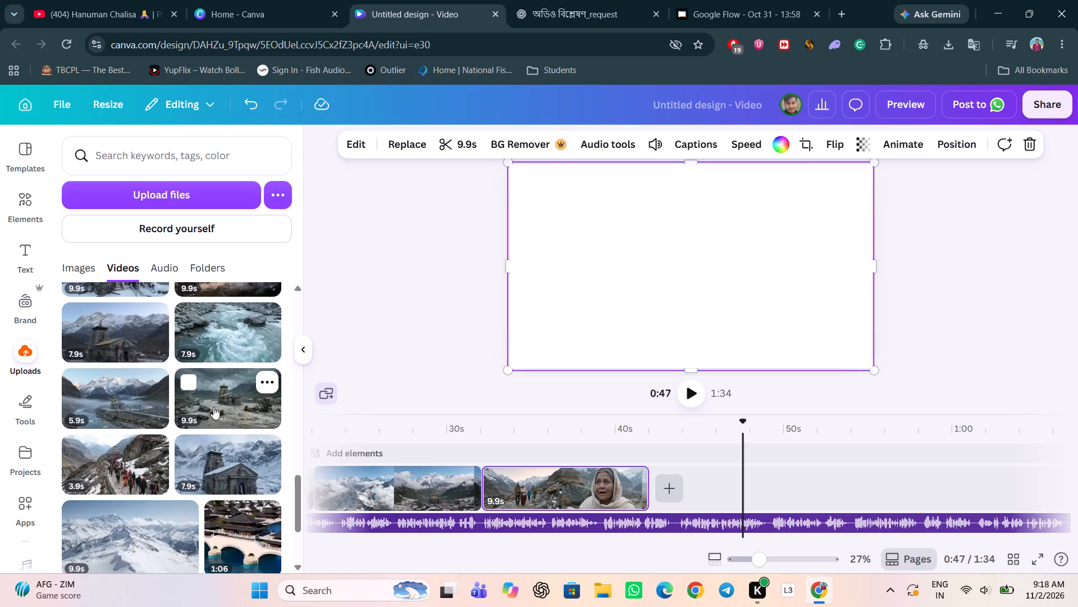
{"action": "left_click_drag", "start_coordinate": [213, 455], "coordinate": [711, 445]}
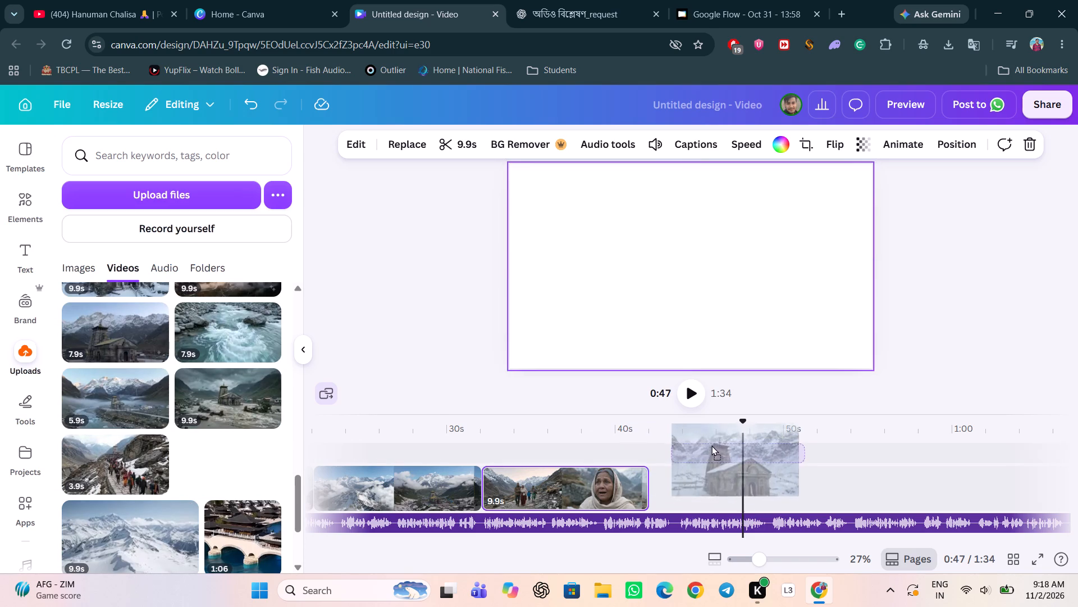
{"action": "left_click_drag", "start_coordinate": [711, 445], "coordinate": [705, 469]}
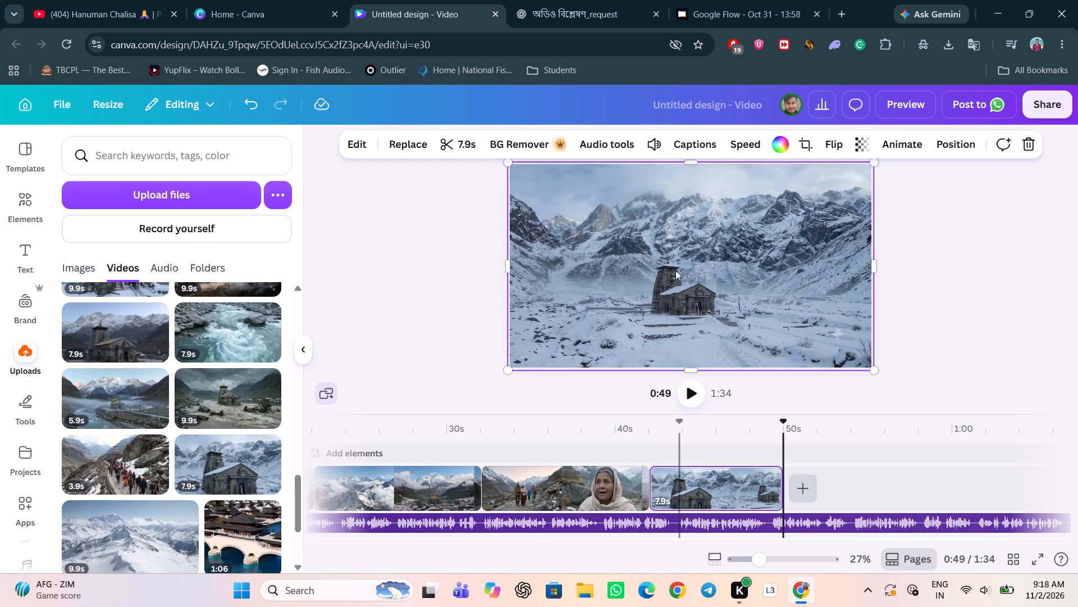
{"action": "left_click", "coordinate": [651, 147]}
{"action": "left_click", "coordinate": [612, 189]}
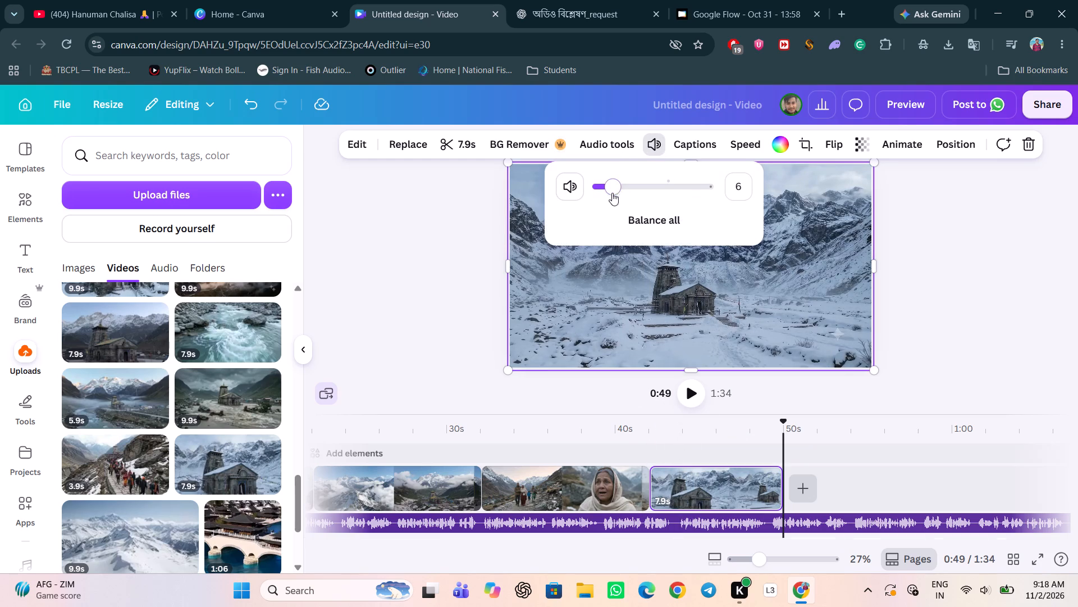
Play from about 0:41 to 0:52 to check the family trail and snowy temple clips against the narration.
{"action": "left_click", "coordinate": [631, 431]}
{"action": "left_click", "coordinate": [688, 396]}
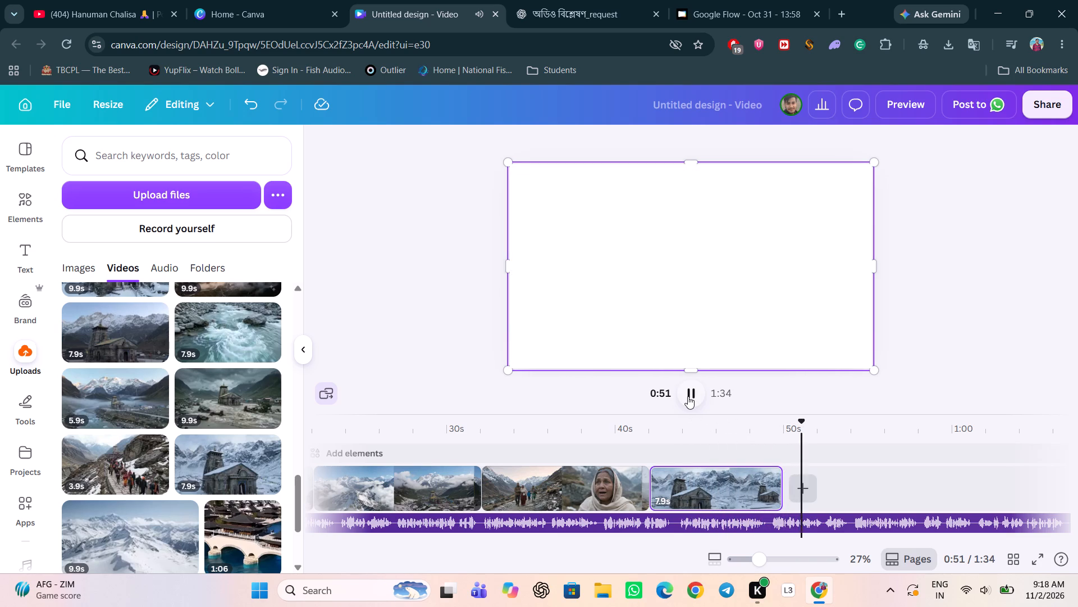
{"action": "left_click", "coordinate": [688, 396]}
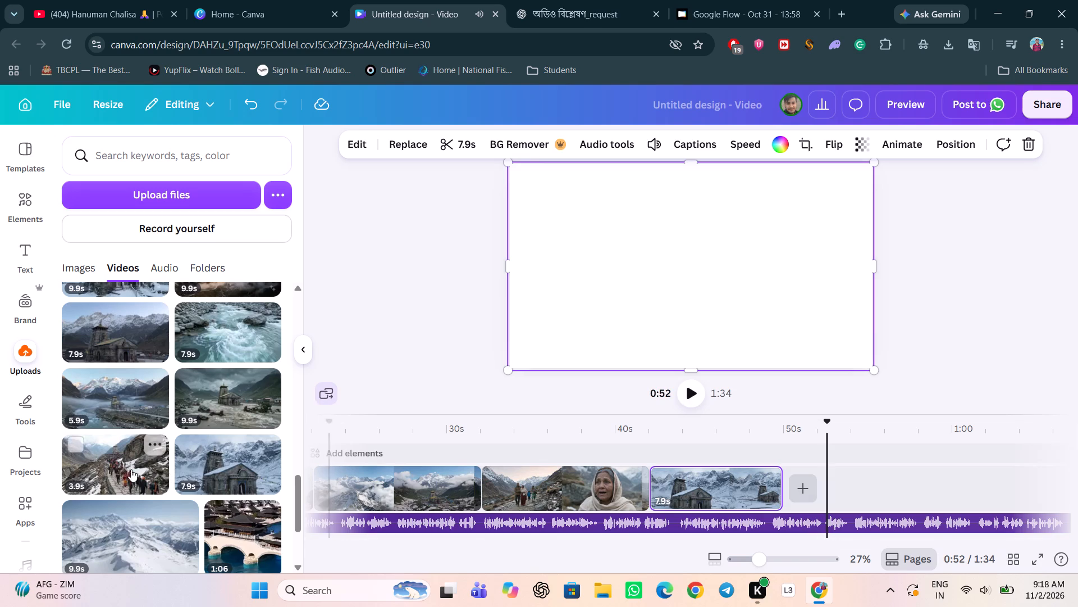
Add the 3.9 s uploaded video of pilgrims on a mountain path as the seventh clip and set its volume to 9.
{"action": "left_click_drag", "start_coordinate": [117, 465], "coordinate": [876, 483]}
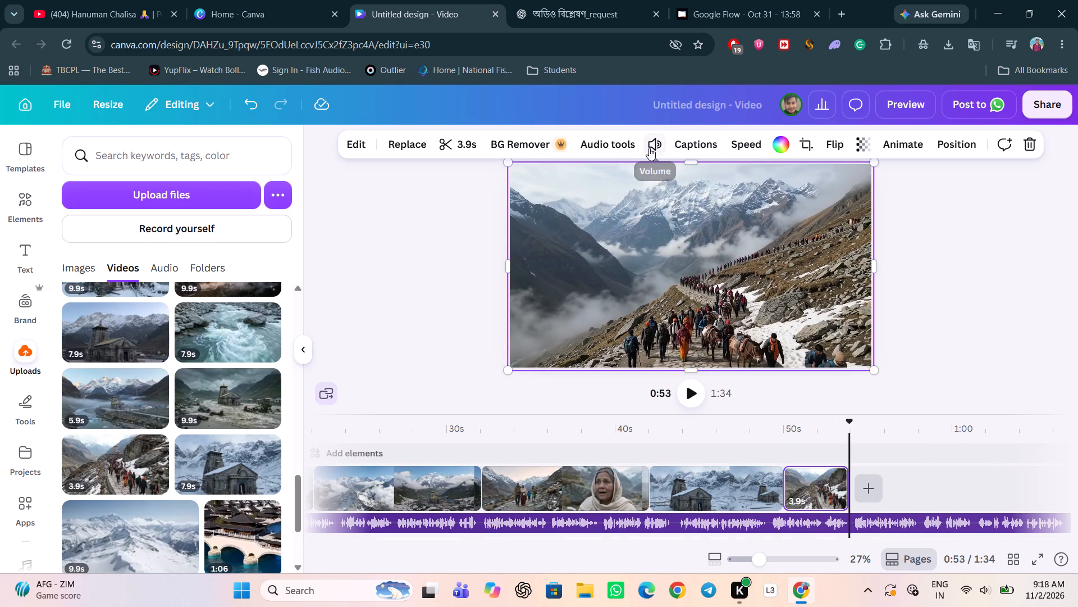
{"action": "left_click", "coordinate": [649, 148]}
{"action": "left_click", "coordinate": [618, 185]}
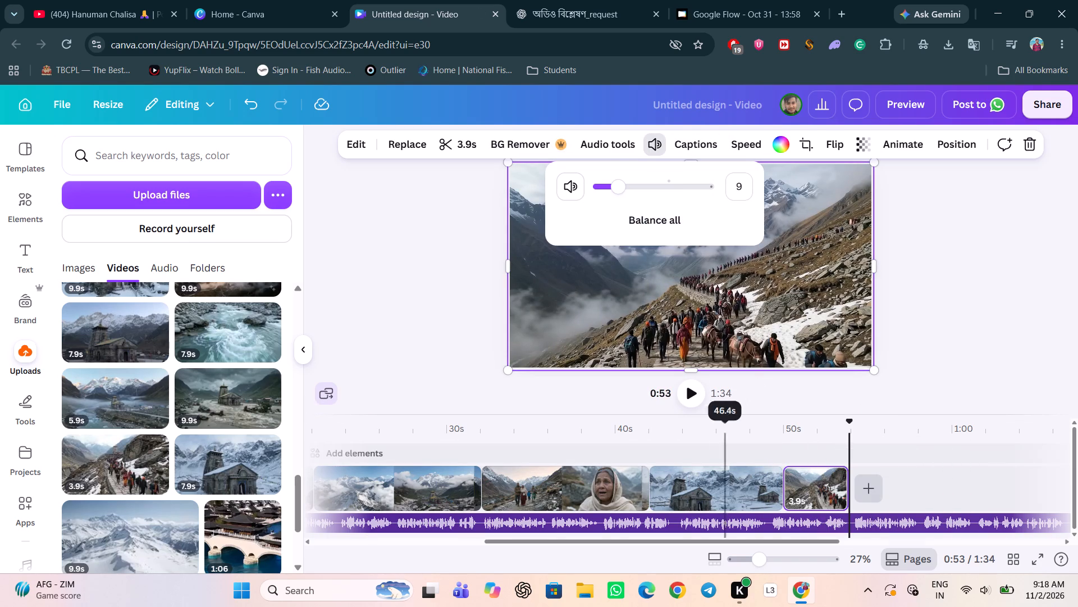
Play from about 0:45 to 0:56 to check the snowy temple and pilgrim path clips against the narration.
{"action": "left_click", "coordinate": [710, 433]}
{"action": "left_click", "coordinate": [696, 389]}
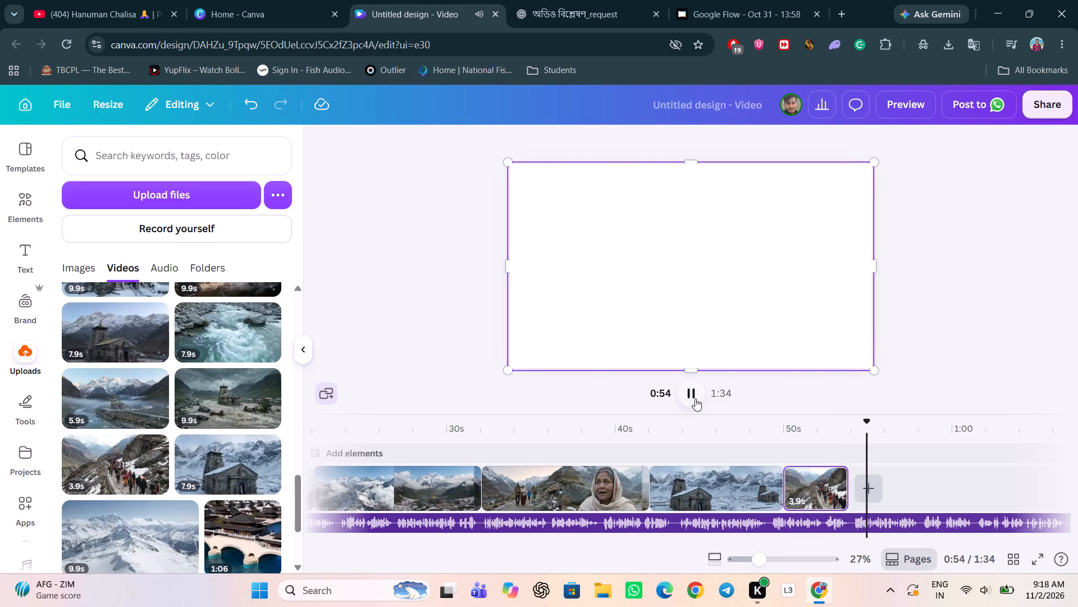
{"action": "left_click", "coordinate": [695, 398]}
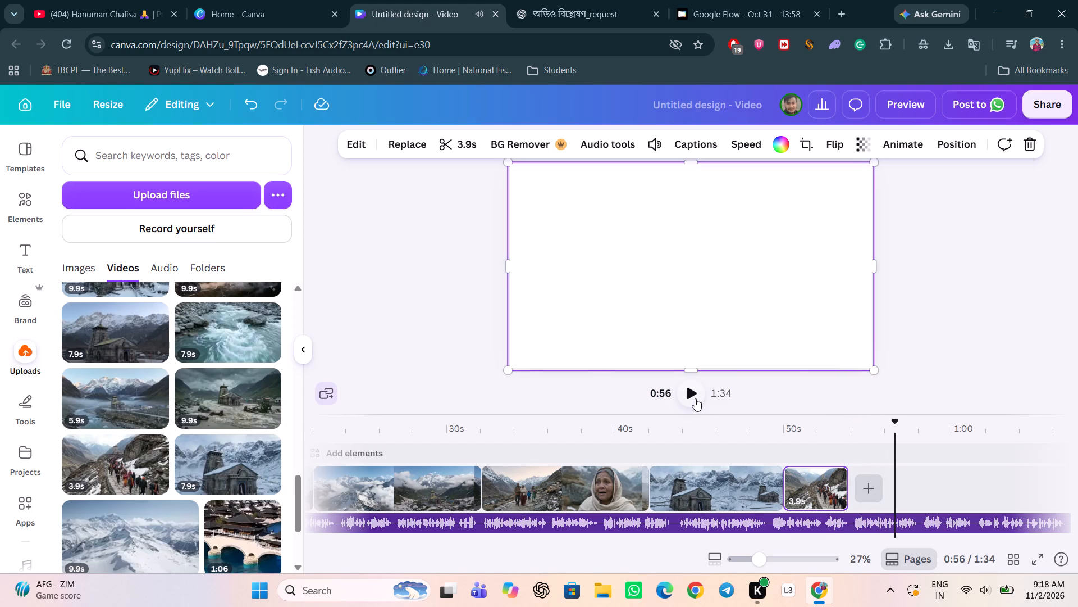
Add the 9.9 s uploaded aerial video of snowy peaks above clouds as the eighth clip and set its volume to 16.
{"action": "right_click", "coordinate": [127, 390]}
{"action": "left_click", "coordinate": [341, 276]}
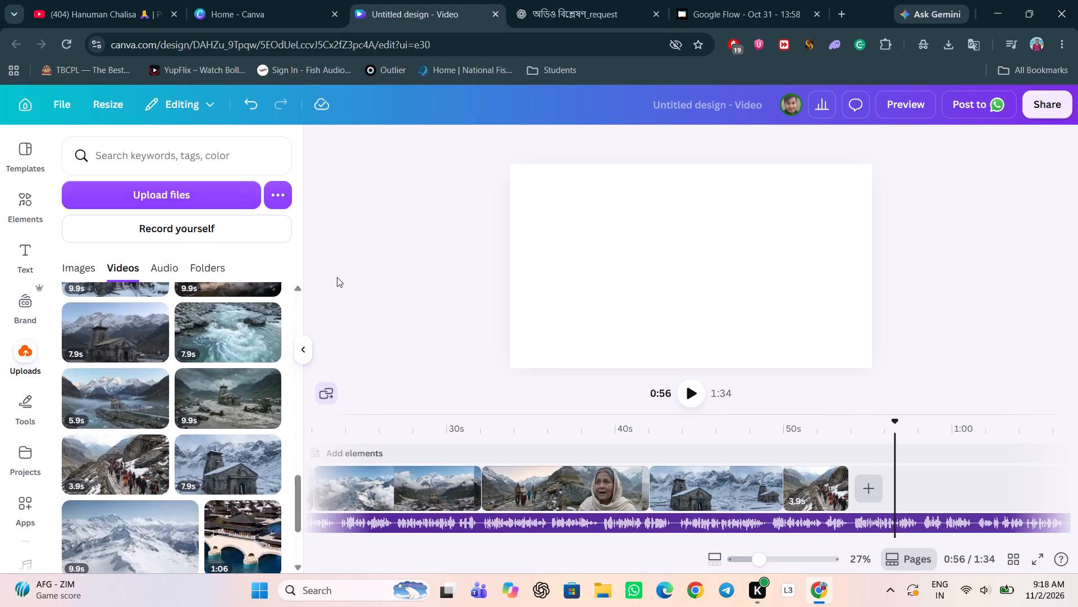
{"action": "scroll", "coordinate": [125, 375], "scroll_direction": "up", "scroll_amount": 3}
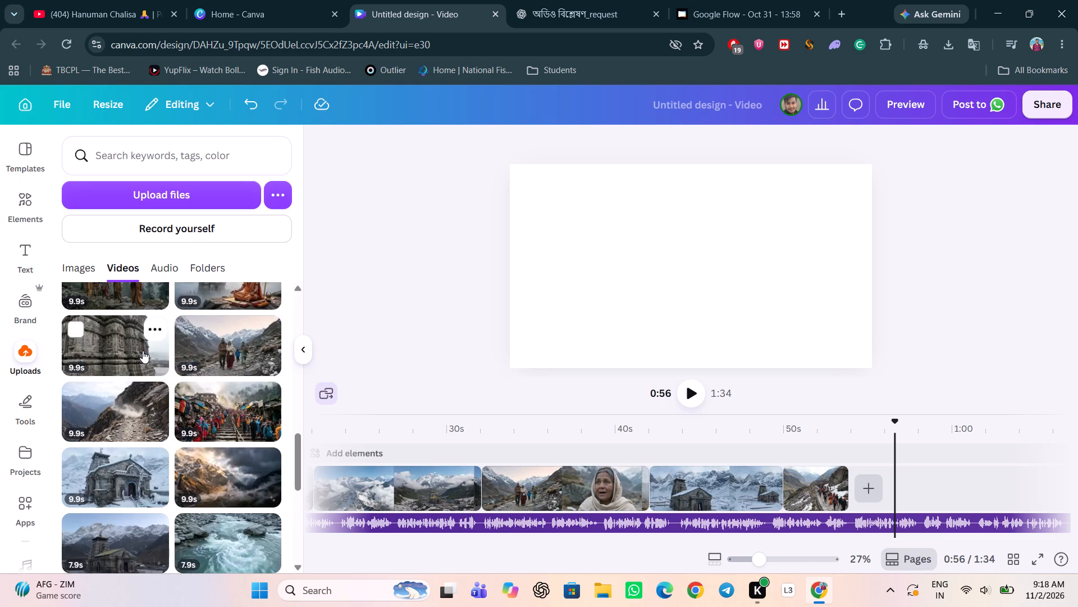
{"action": "scroll", "coordinate": [145, 344], "scroll_direction": "up", "scroll_amount": 2}
{"action": "scroll", "coordinate": [130, 387], "scroll_direction": "up", "scroll_amount": 3}
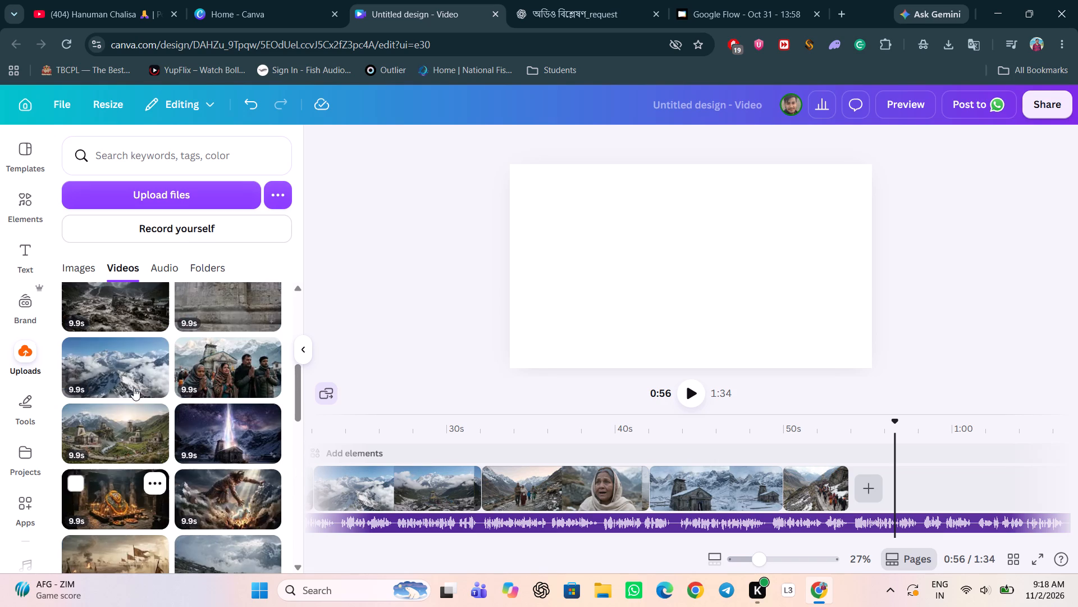
{"action": "left_click_drag", "start_coordinate": [101, 370], "coordinate": [884, 454]}
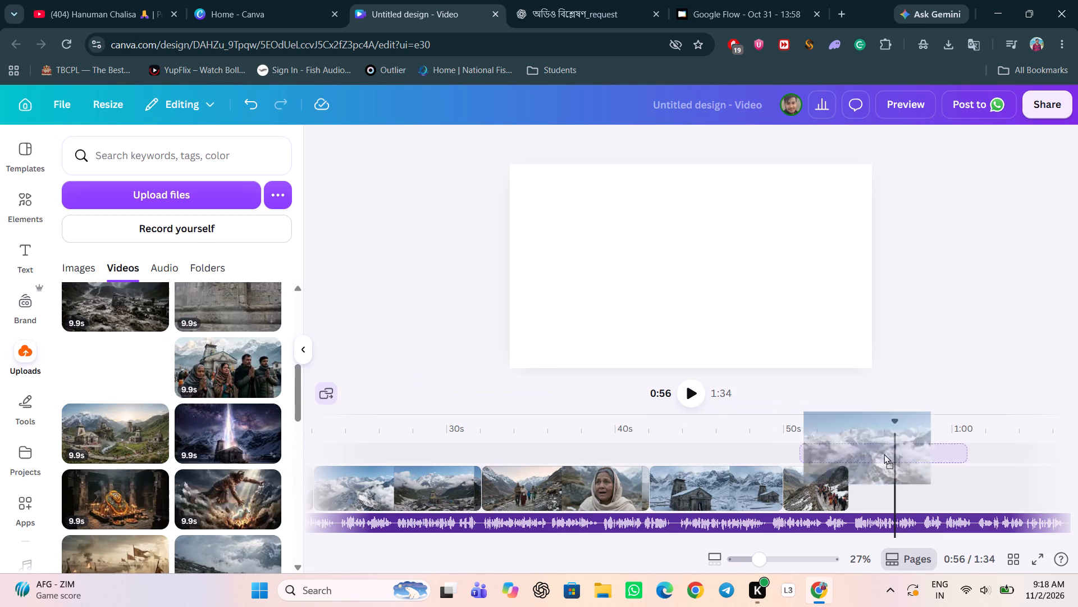
{"action": "left_click_drag", "start_coordinate": [884, 454], "coordinate": [907, 478]}
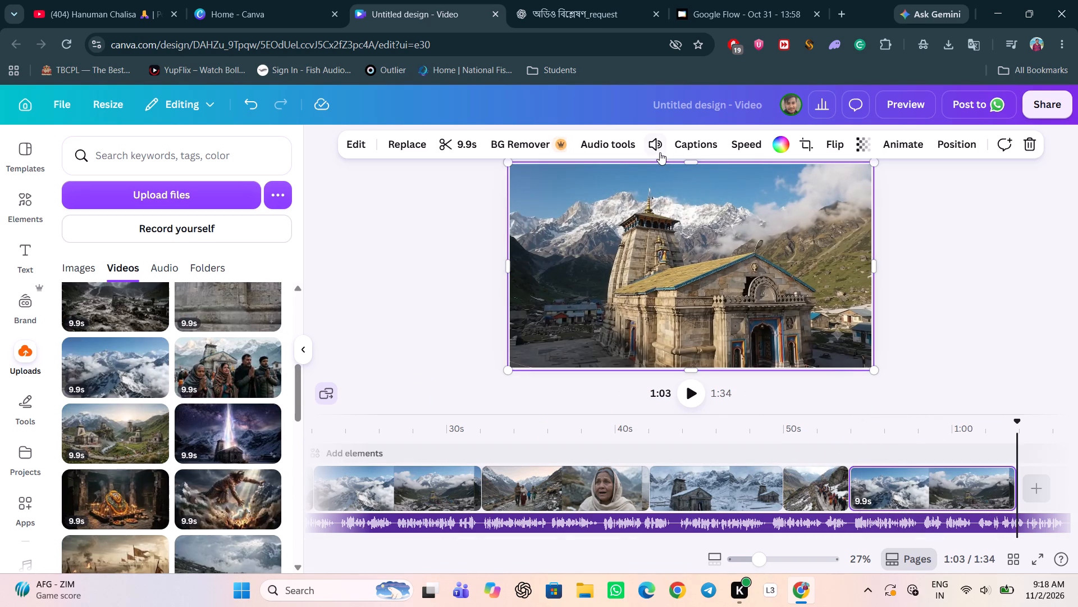
{"action": "left_click", "coordinate": [660, 152]}
{"action": "left_click", "coordinate": [628, 186]}
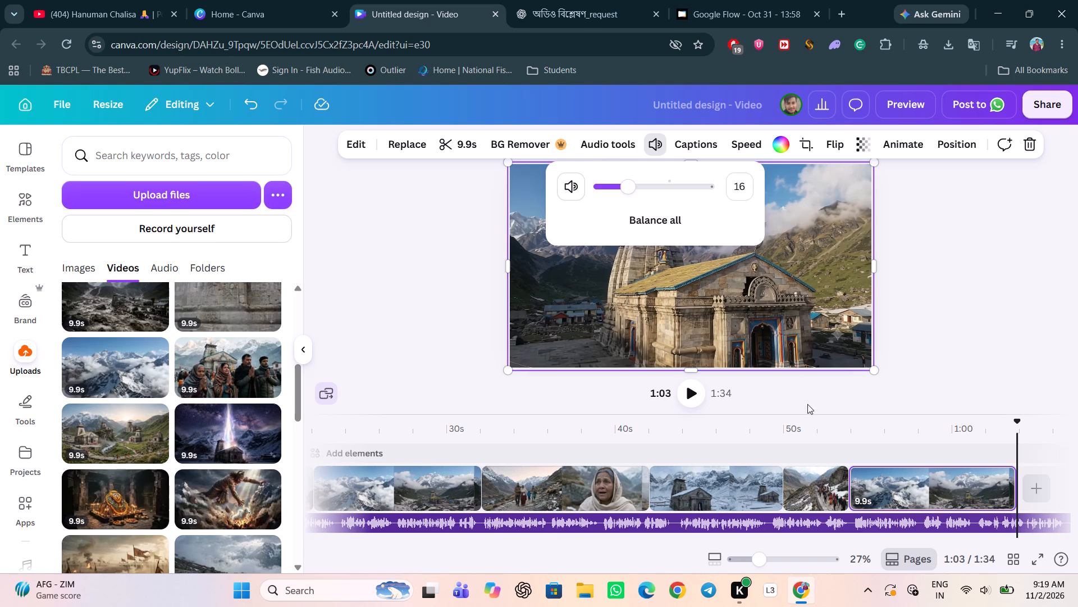
Play from about 0:52 to 1:09 to check the pilgrim path and aerial peaks clips against the narration.
{"action": "left_click", "coordinate": [820, 440]}
{"action": "left_click", "coordinate": [695, 391]}
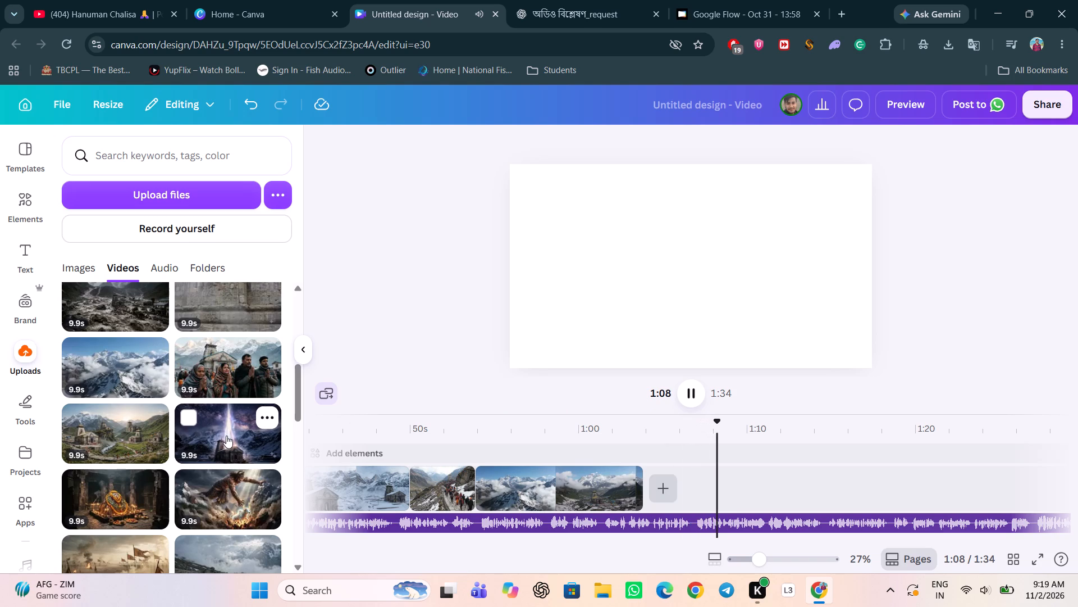
{"action": "left_click", "coordinate": [682, 388]}
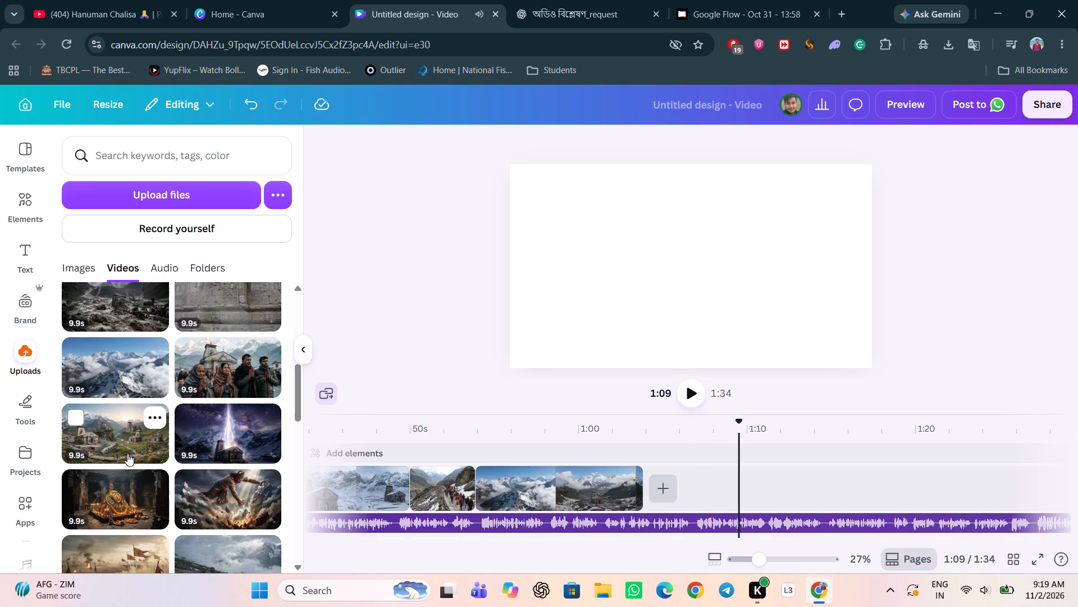
Add the 5.9 s uploaded video of a crowd in the sunlit valley as the ninth clip and set its volume to 11.
{"action": "scroll", "coordinate": [122, 446], "scroll_direction": "up", "scroll_amount": 2}
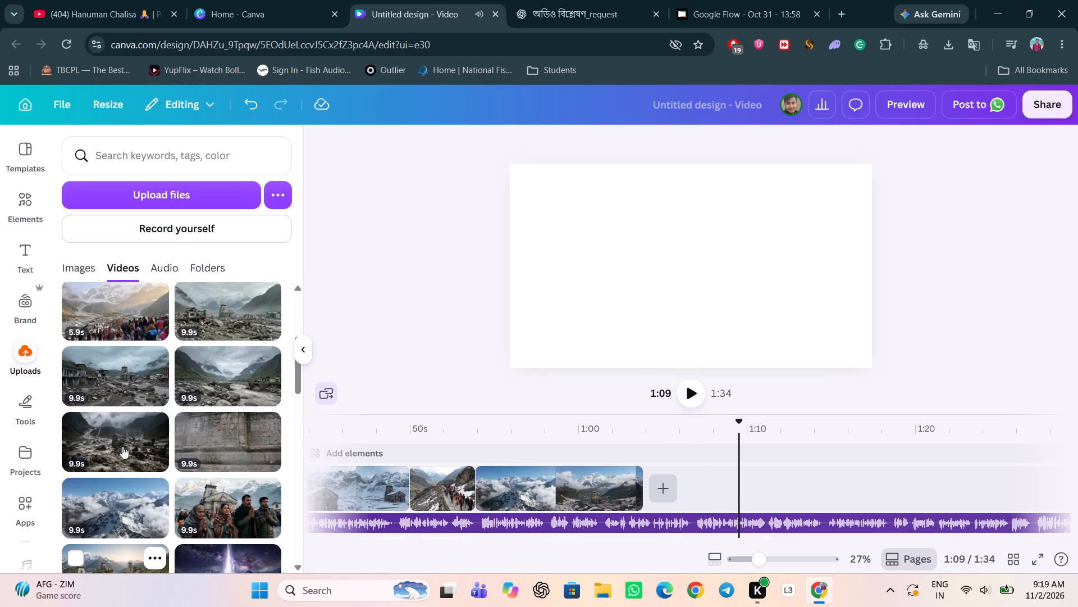
{"action": "scroll", "coordinate": [122, 446], "scroll_direction": "up", "scroll_amount": 1}
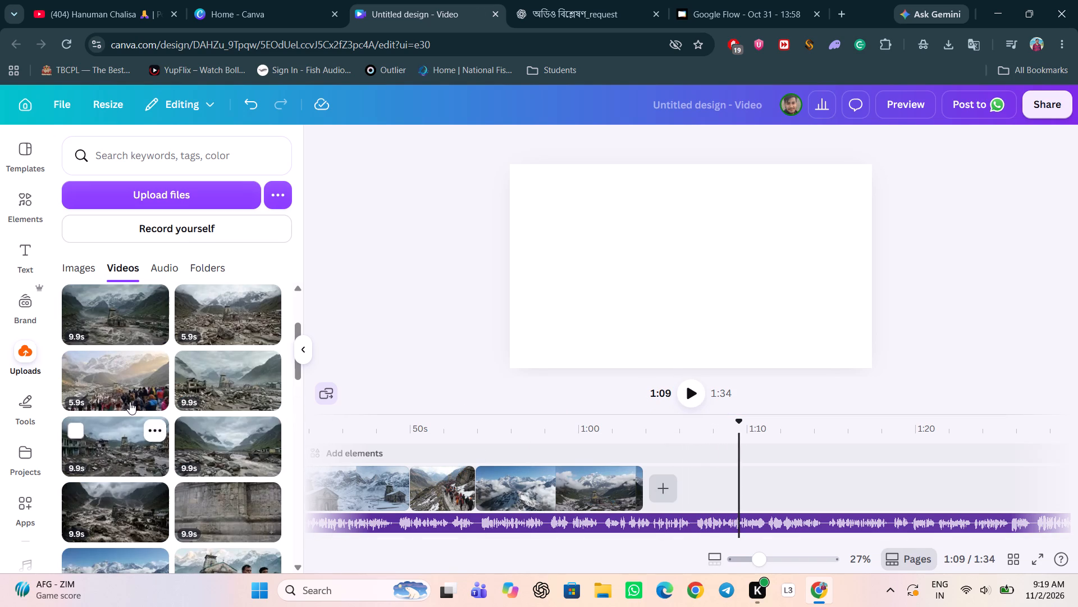
{"action": "left_click_drag", "start_coordinate": [117, 377], "coordinate": [687, 478]}
{"action": "left_click", "coordinate": [664, 141]}
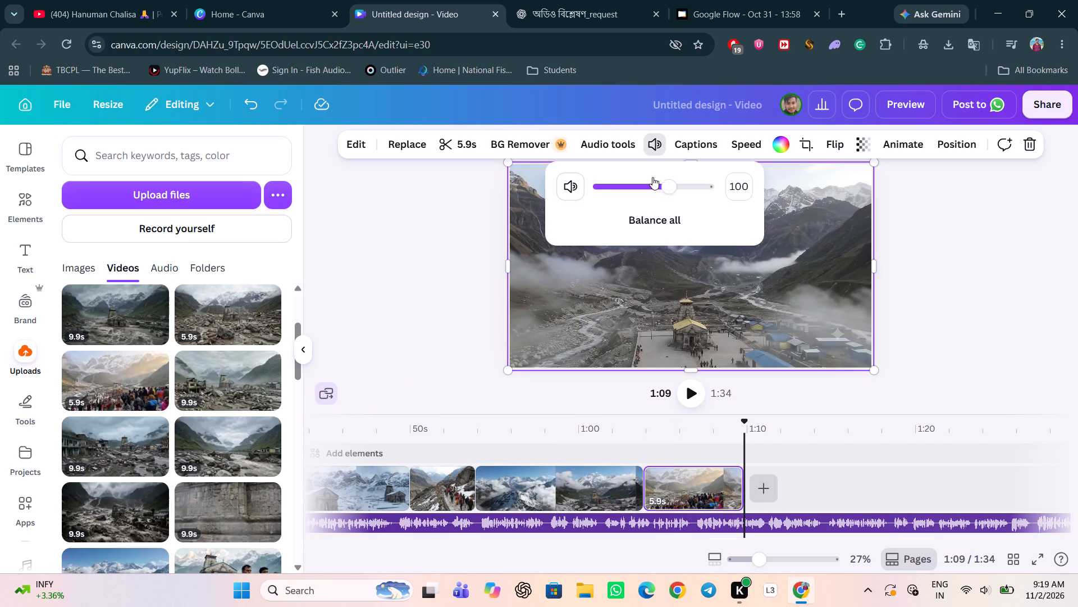
{"action": "left_click", "coordinate": [620, 184]}
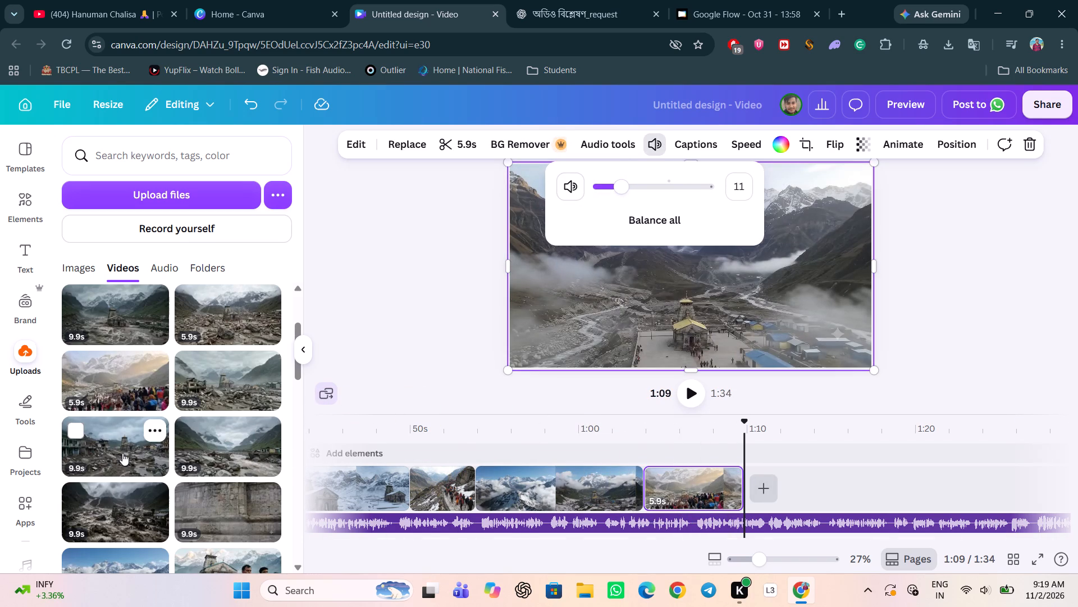
Add the 9.9 s uploaded video of the dark, flood-ravaged valley as the tenth clip and set its volume to 13.
{"action": "left_click_drag", "start_coordinate": [113, 508], "coordinate": [810, 483]}
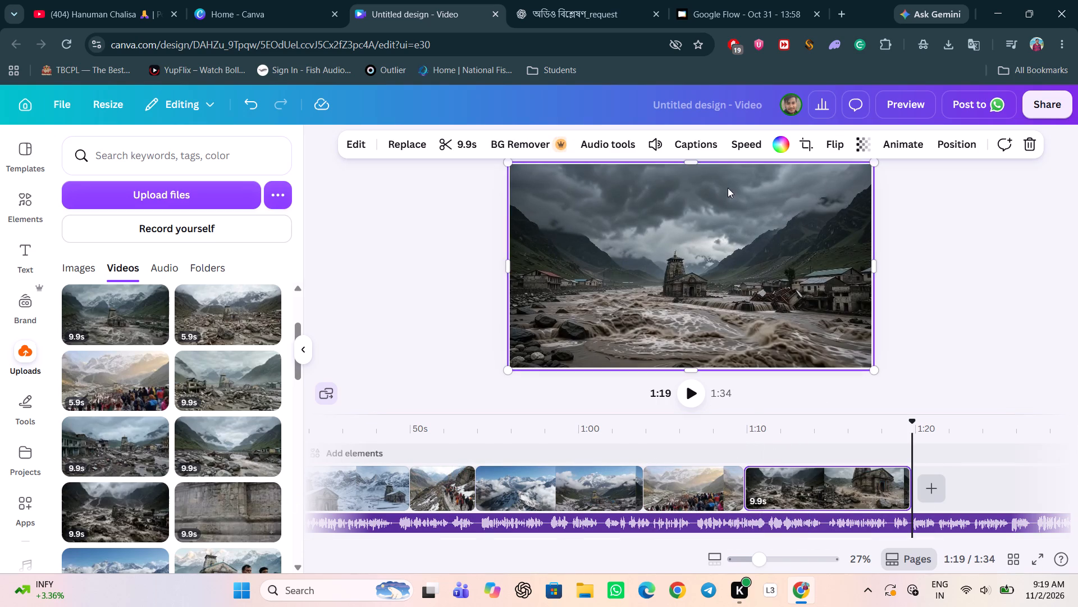
{"action": "left_click", "coordinate": [658, 146]}
{"action": "left_click", "coordinate": [624, 184]}
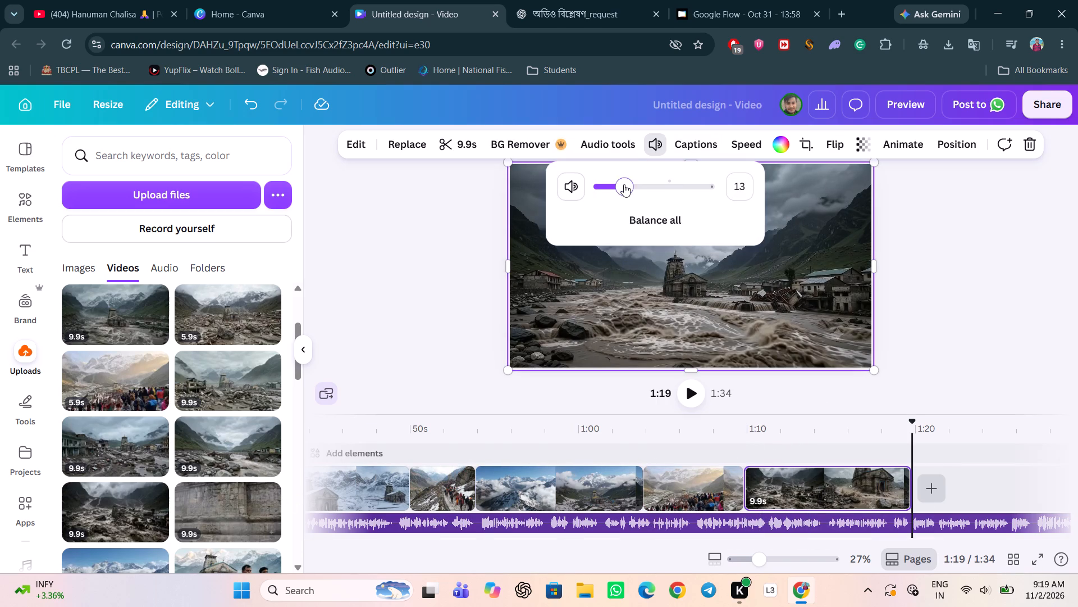
{"action": "left_click", "coordinate": [969, 340]}
{"action": "left_click", "coordinate": [710, 443]}
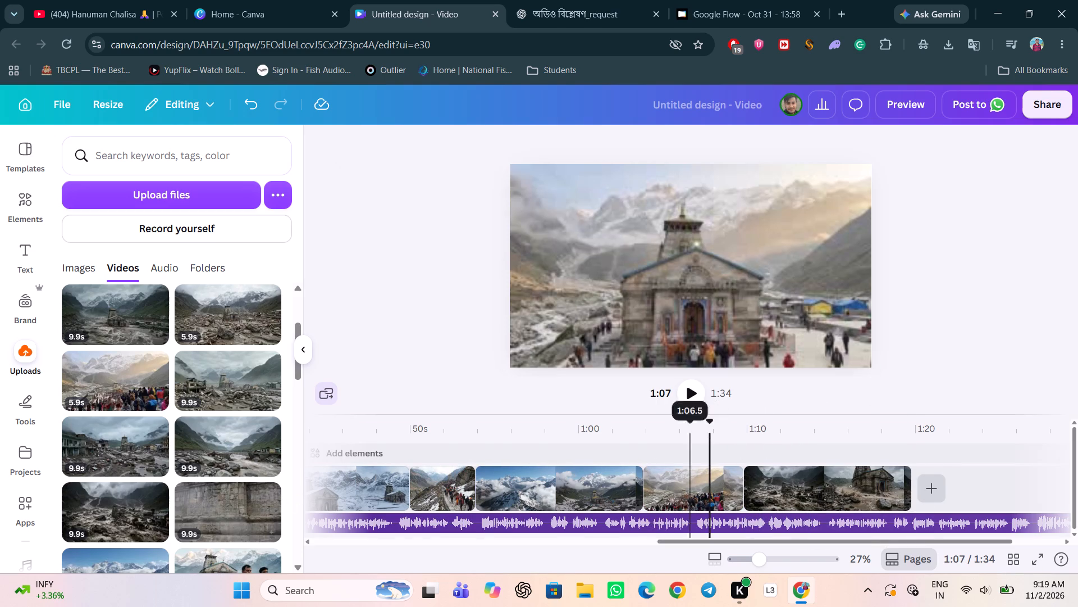
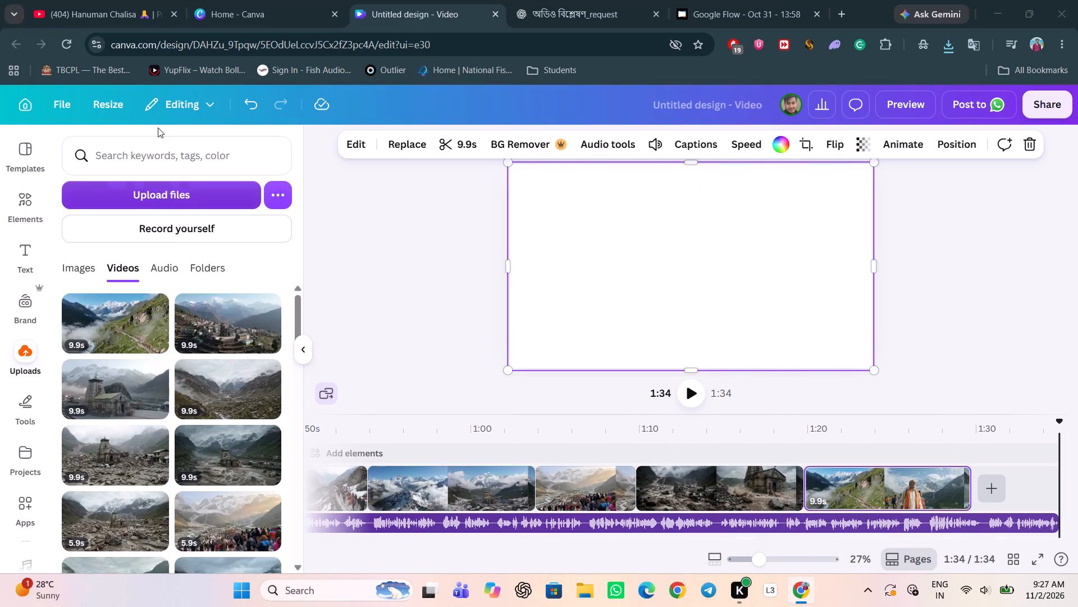
Insert the newly uploaded anti-littering trek clip into the timeline between the flooded temple clip and the pilgrim trail clip.
{"action": "scroll", "coordinate": [171, 359], "scroll_direction": "up", "scroll_amount": 5}
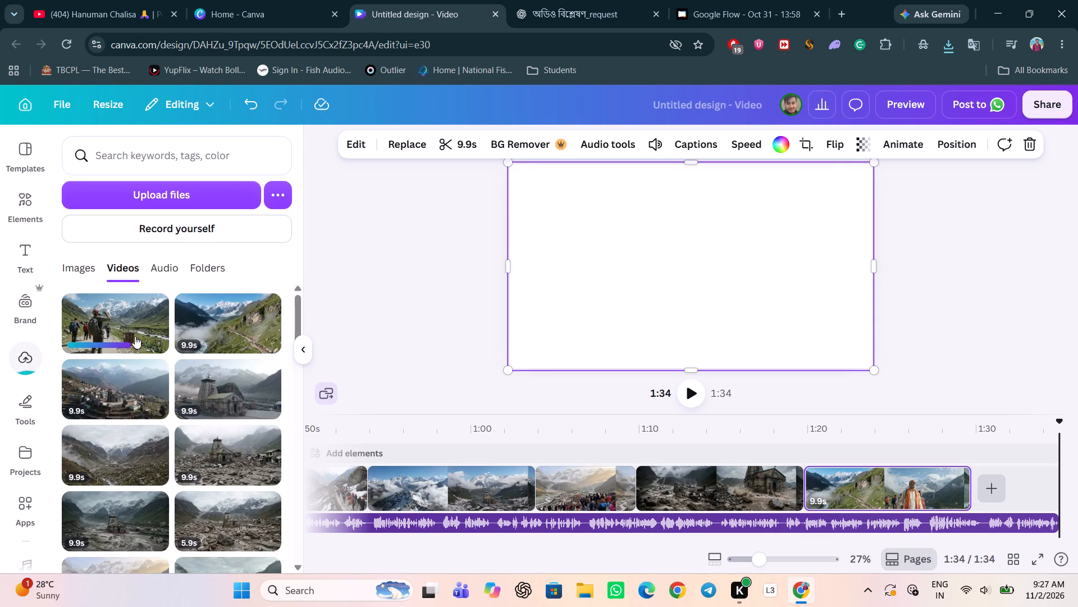
{"action": "left_click_drag", "start_coordinate": [113, 321], "coordinate": [807, 469]}
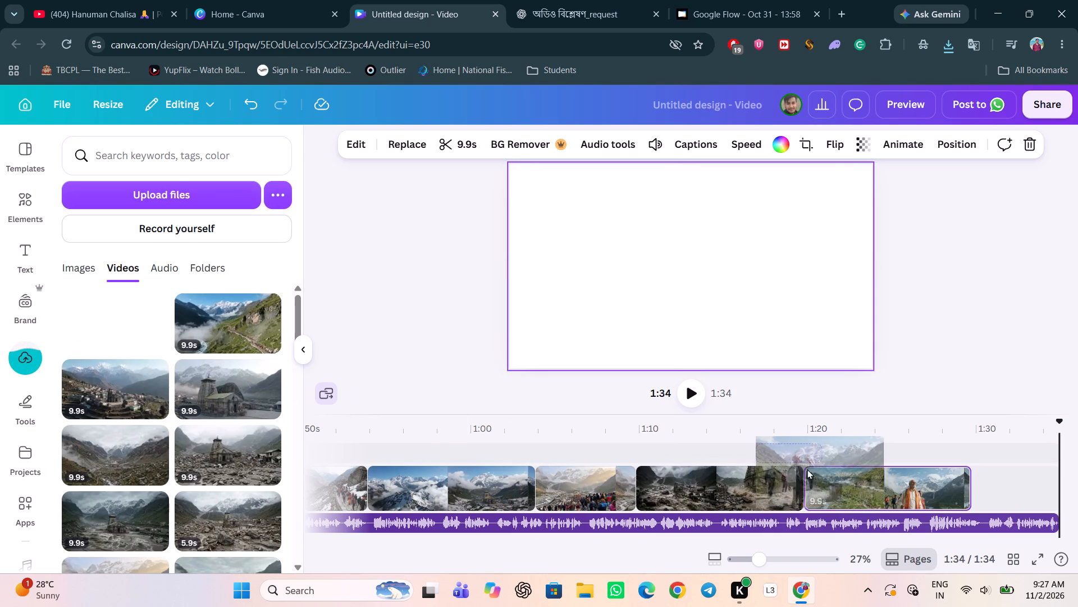
{"action": "left_click_drag", "start_coordinate": [807, 469], "coordinate": [802, 489]}
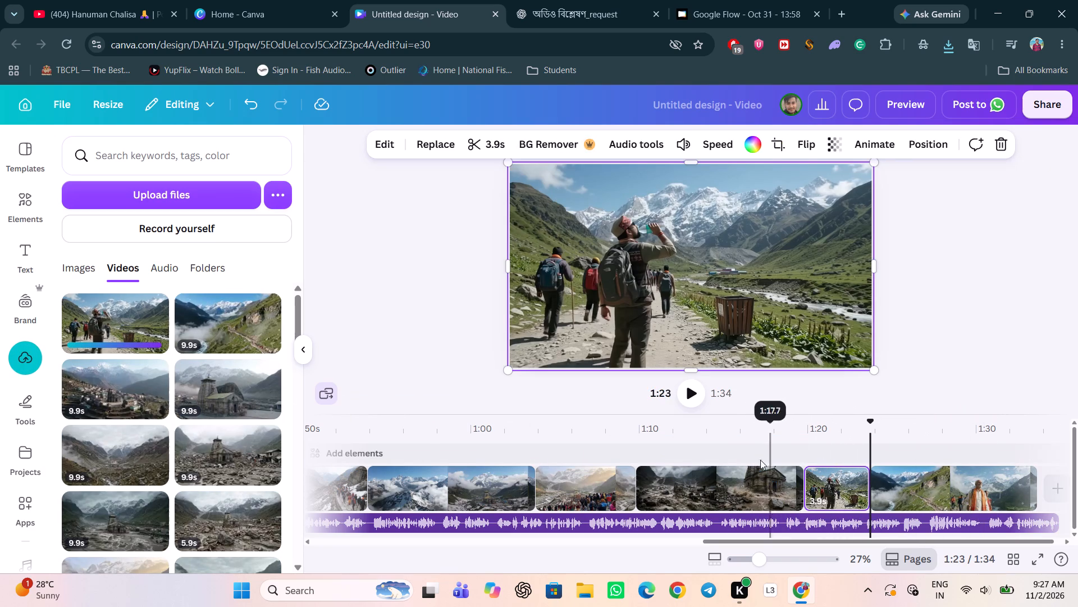
Play the transition into the anti-littering clip against the narration and trim the end of the flooded temple clip to about 9.2 s.
{"action": "left_click", "coordinate": [723, 447]}
{"action": "left_click", "coordinate": [687, 395]}
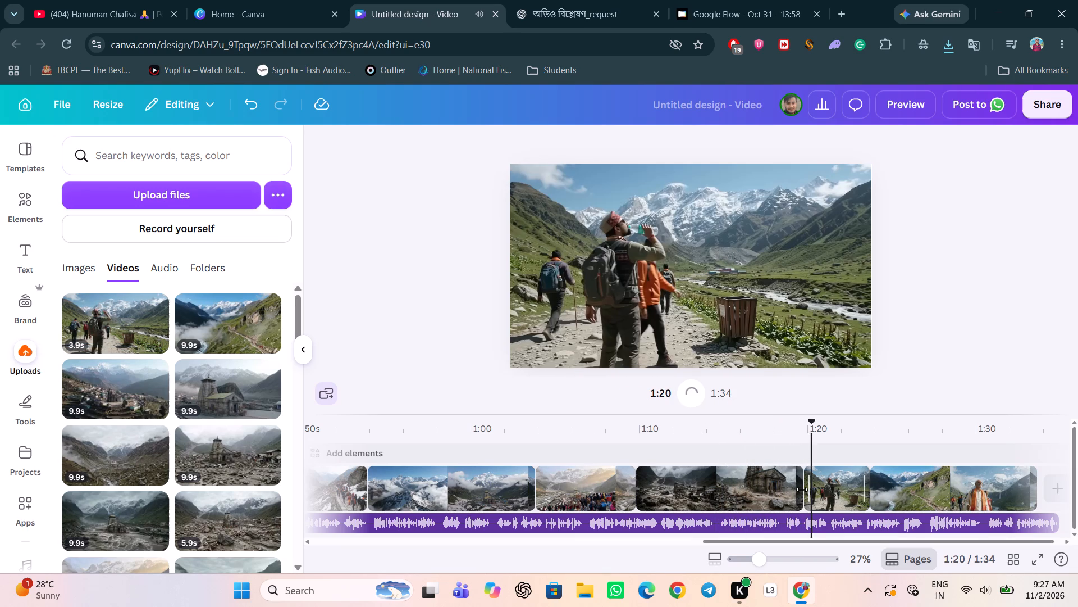
{"action": "left_click_drag", "start_coordinate": [798, 490], "coordinate": [778, 495]}
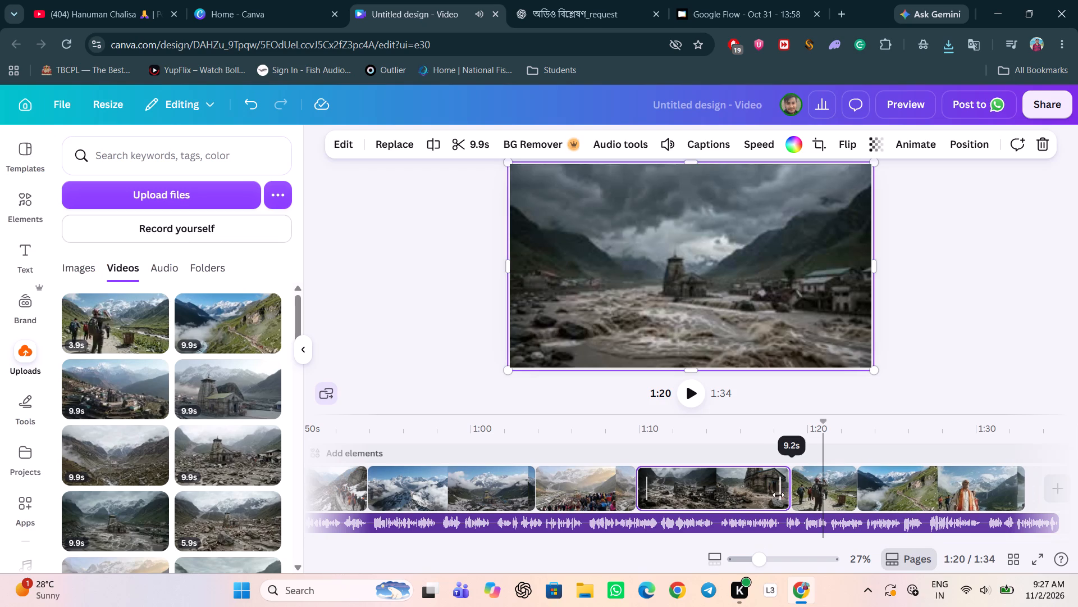
Trim the end of the flood-damage clip before the trekking porter clip so it finishes at about 1:18.
{"action": "left_click_drag", "start_coordinate": [778, 495], "coordinate": [777, 492]}
Play back and scrub the timeline around 1:17 to review the cut from the flood clip to the porter clip.
{"action": "left_click", "coordinate": [758, 444]}
{"action": "left_click", "coordinate": [687, 391]}
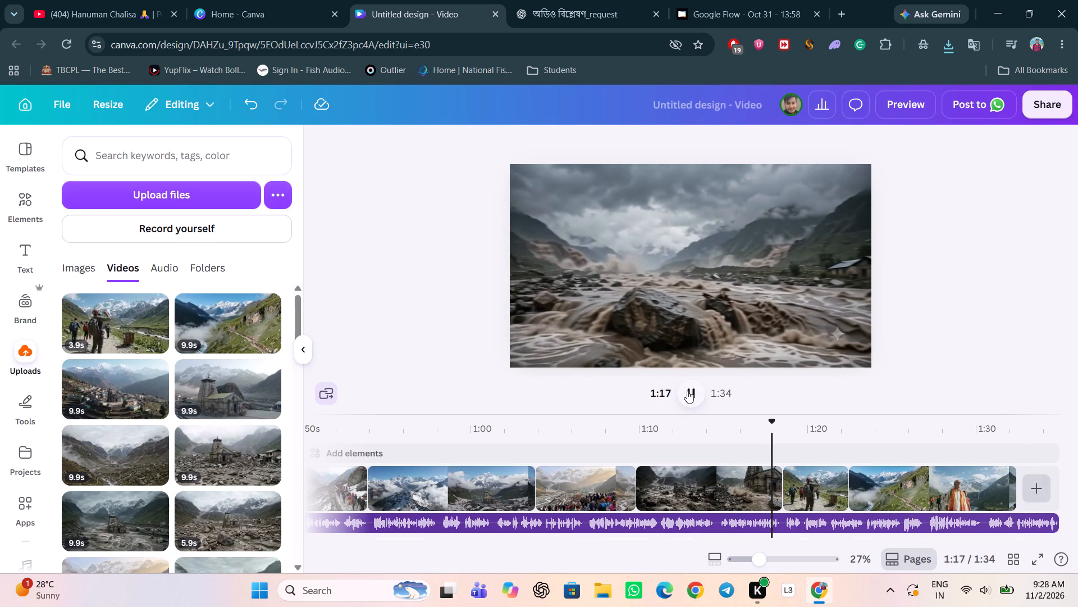
{"action": "left_click", "coordinate": [764, 444]}
{"action": "left_click_drag", "start_coordinate": [771, 420], "coordinate": [739, 415]}
{"action": "left_click", "coordinate": [695, 396]}
{"action": "left_click", "coordinate": [692, 398]}
{"action": "left_click", "coordinate": [692, 397]}
{"action": "left_click_drag", "start_coordinate": [770, 438], "coordinate": [798, 439]}
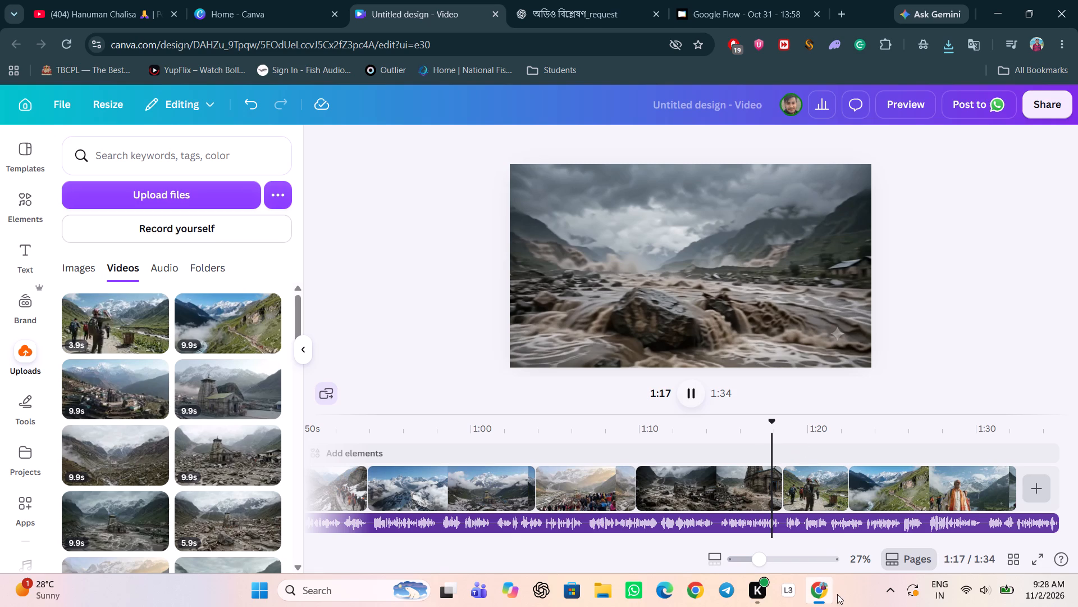
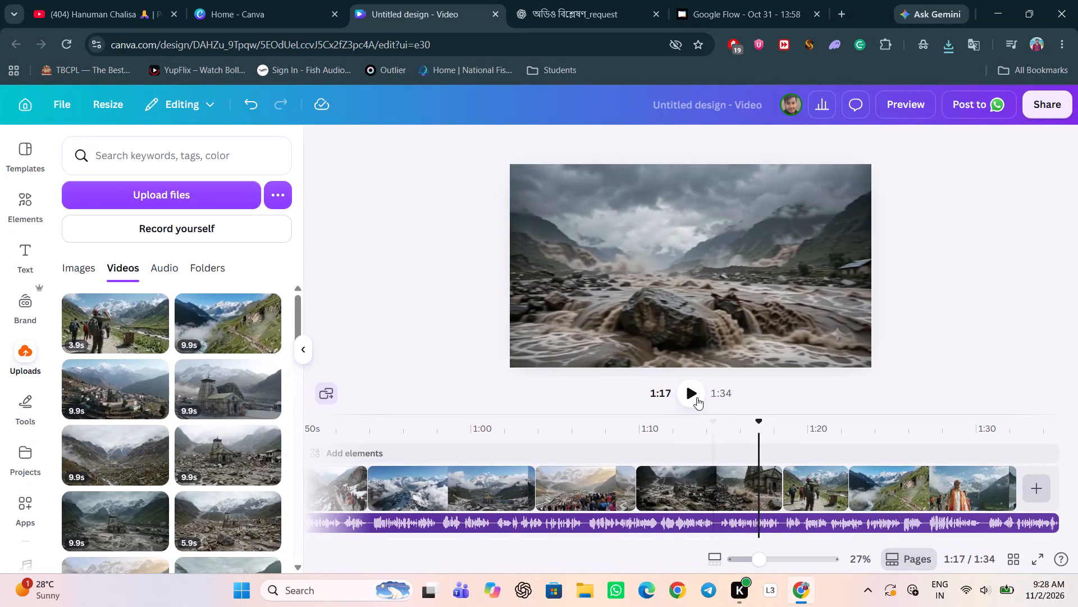
Play the video from 1:17 through to the end to review the closing clips against the narration.
{"action": "left_click", "coordinate": [692, 396]}
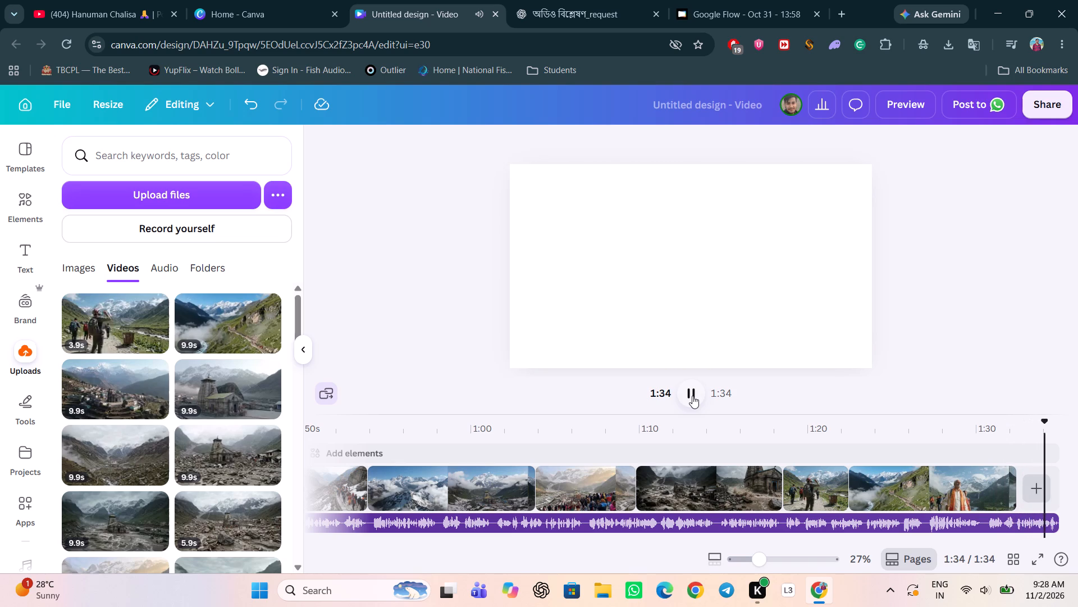
Add the uploaded clip of devotees praying in front of the Kedarnath temple after the last clip on the timeline.
{"action": "scroll", "coordinate": [141, 411], "scroll_direction": "down", "scroll_amount": 3}
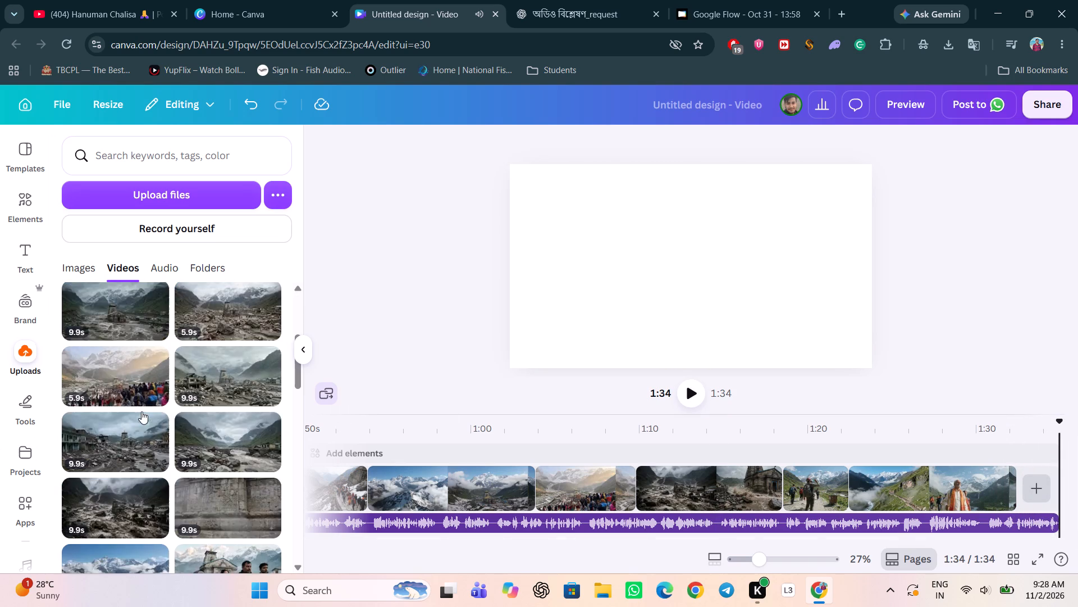
{"action": "scroll", "coordinate": [159, 432], "scroll_direction": "down", "scroll_amount": 2}
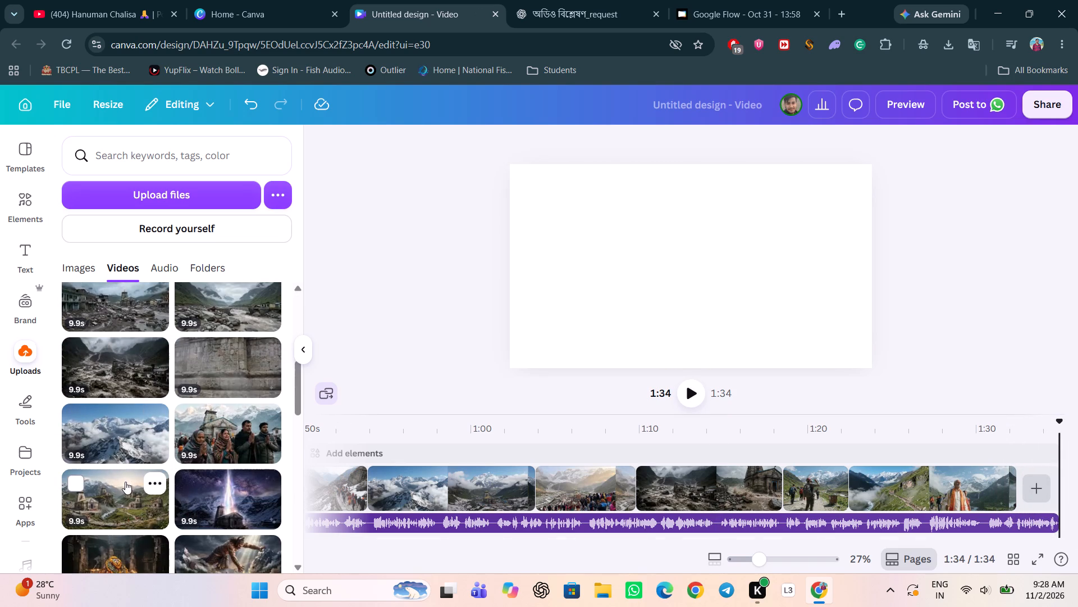
{"action": "left_click_drag", "start_coordinate": [203, 442], "coordinate": [789, 461]}
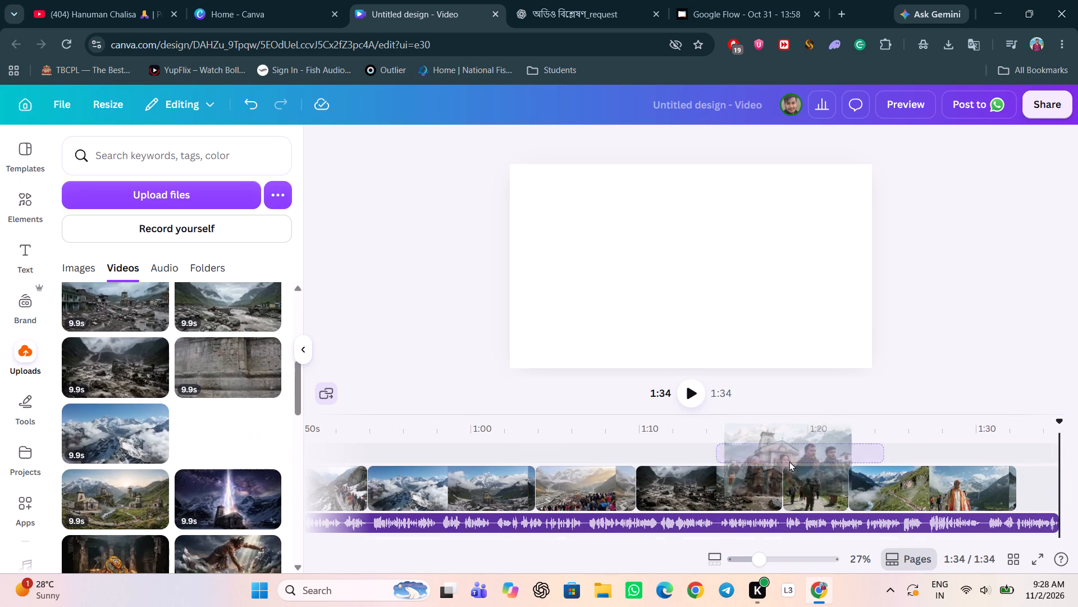
{"action": "left_click_drag", "start_coordinate": [789, 461], "coordinate": [1023, 482]}
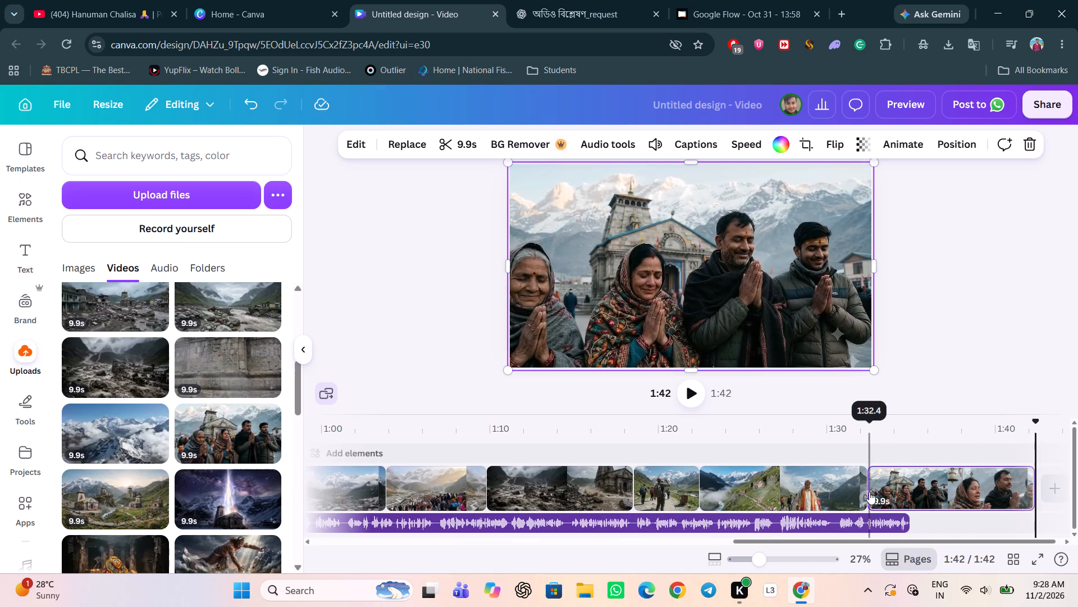
Trim the start of the praying devotees clip to leave 2.5 s, ending with the narration at 1:34.
{"action": "left_click_drag", "start_coordinate": [881, 490], "coordinate": [884, 490]}
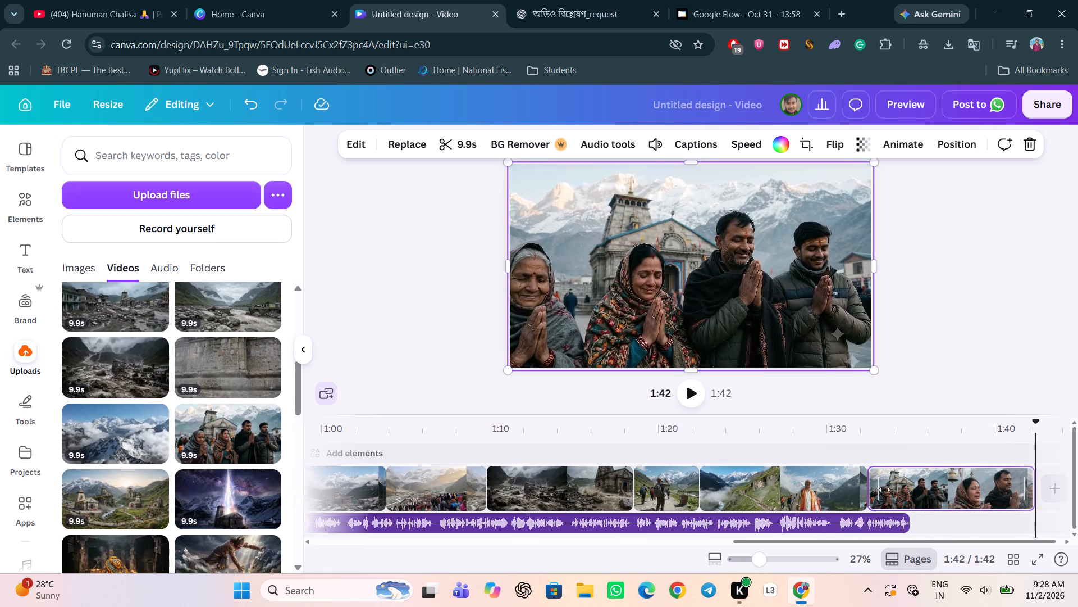
{"action": "left_click_drag", "start_coordinate": [884, 490], "coordinate": [990, 486]}
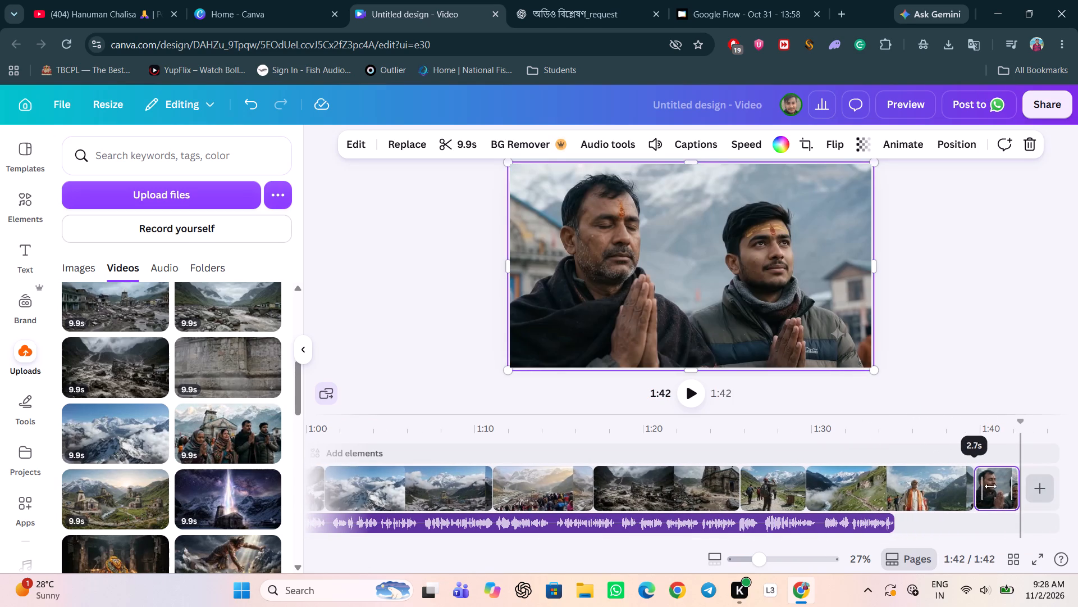
{"action": "left_click_drag", "start_coordinate": [990, 486], "coordinate": [1005, 482]}
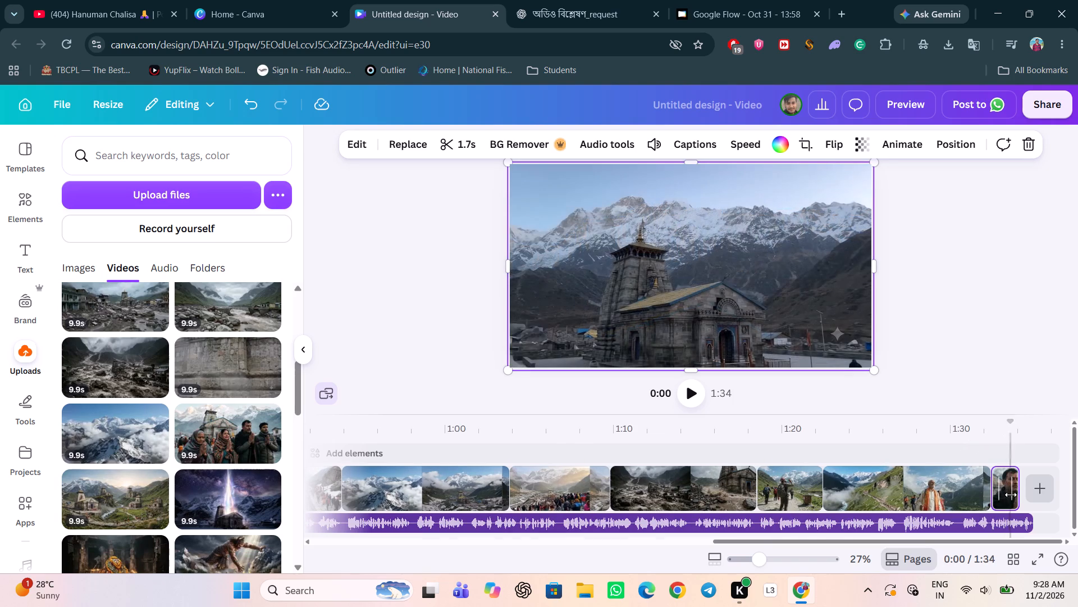
{"action": "left_click_drag", "start_coordinate": [1013, 490], "coordinate": [1030, 487]}
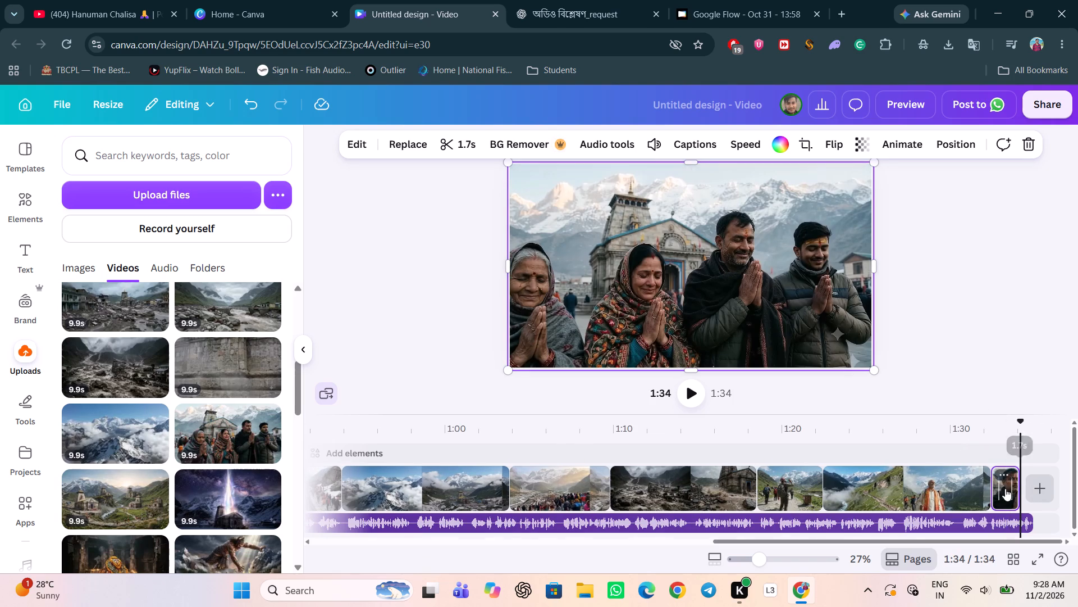
{"action": "left_click_drag", "start_coordinate": [999, 489], "coordinate": [979, 499]}
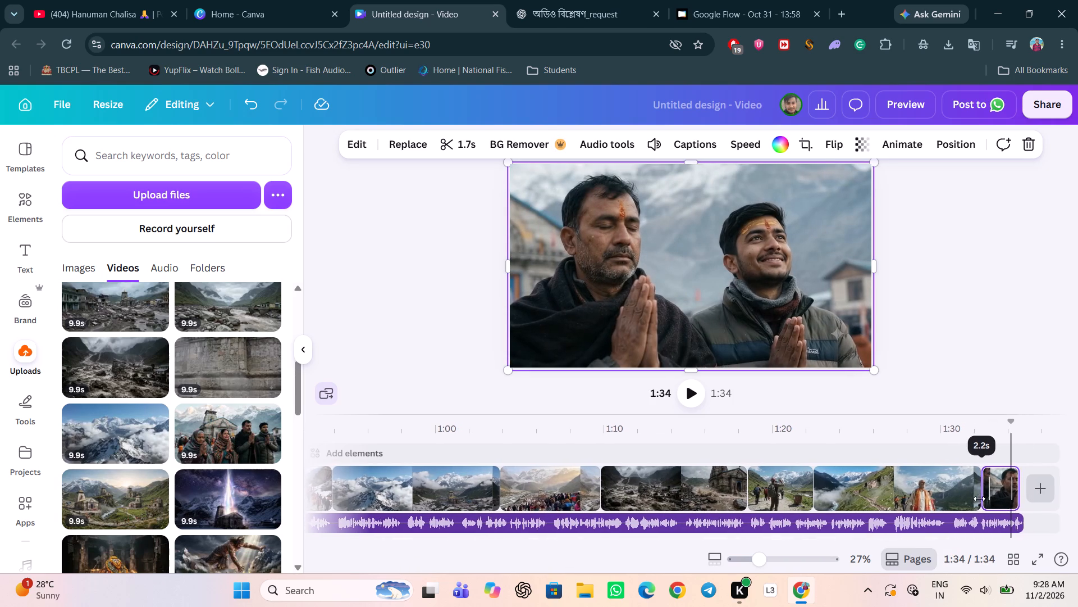
{"action": "left_click_drag", "start_coordinate": [979, 499], "coordinate": [971, 501]}
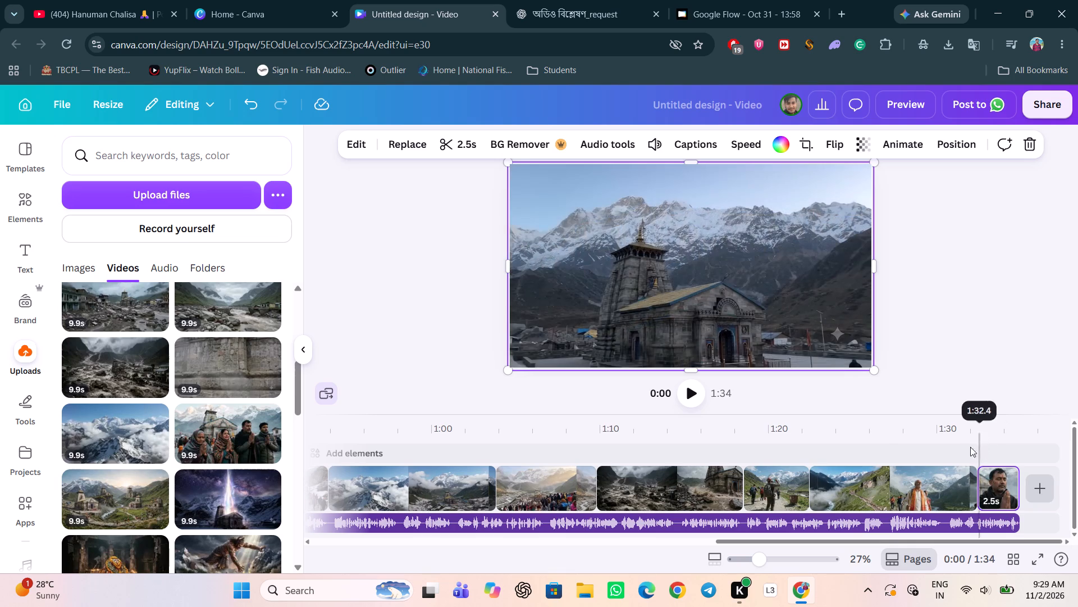
Play back the video's ending to review the transition into the praying devotees clip.
{"action": "left_click", "coordinate": [887, 447]}
{"action": "left_click", "coordinate": [695, 398]}
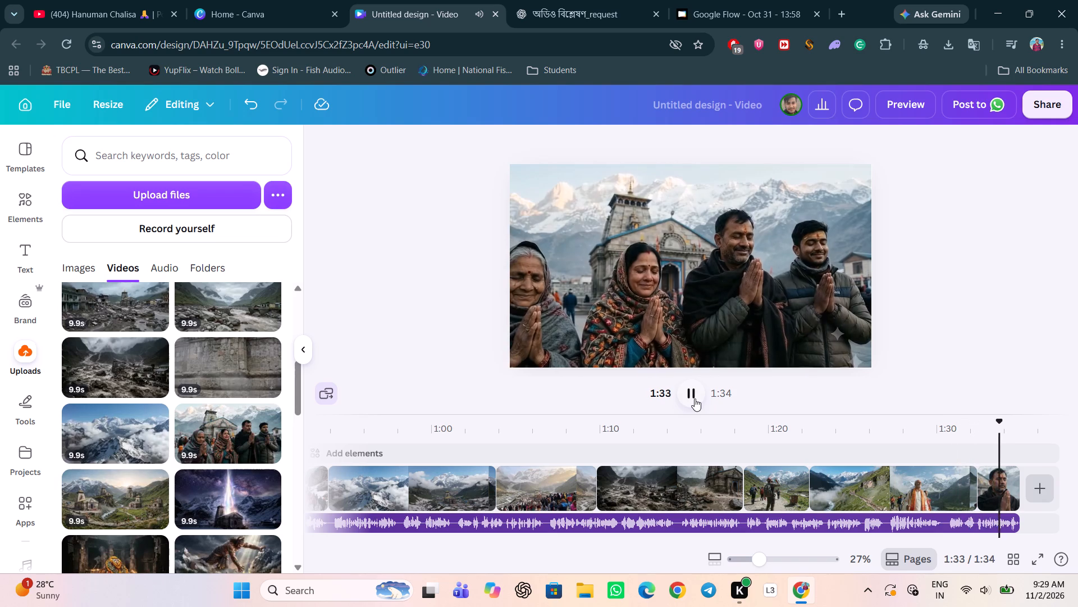
Set the volume of the final praying devotees clip to 14.
{"action": "left_click", "coordinate": [1004, 492]}
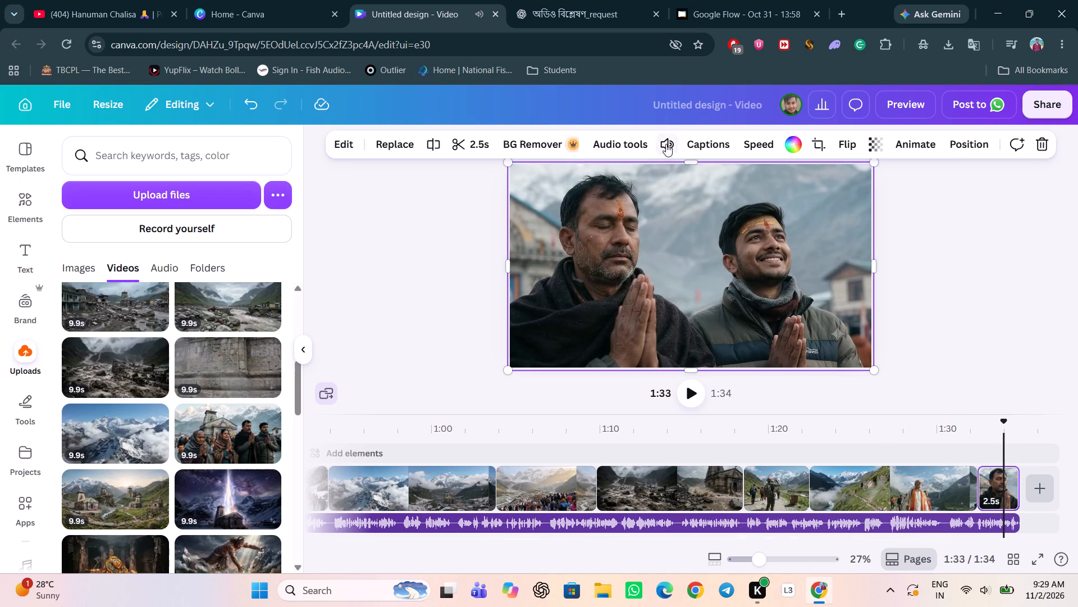
{"action": "left_click", "coordinate": [666, 144]}
{"action": "left_click", "coordinate": [637, 187]}
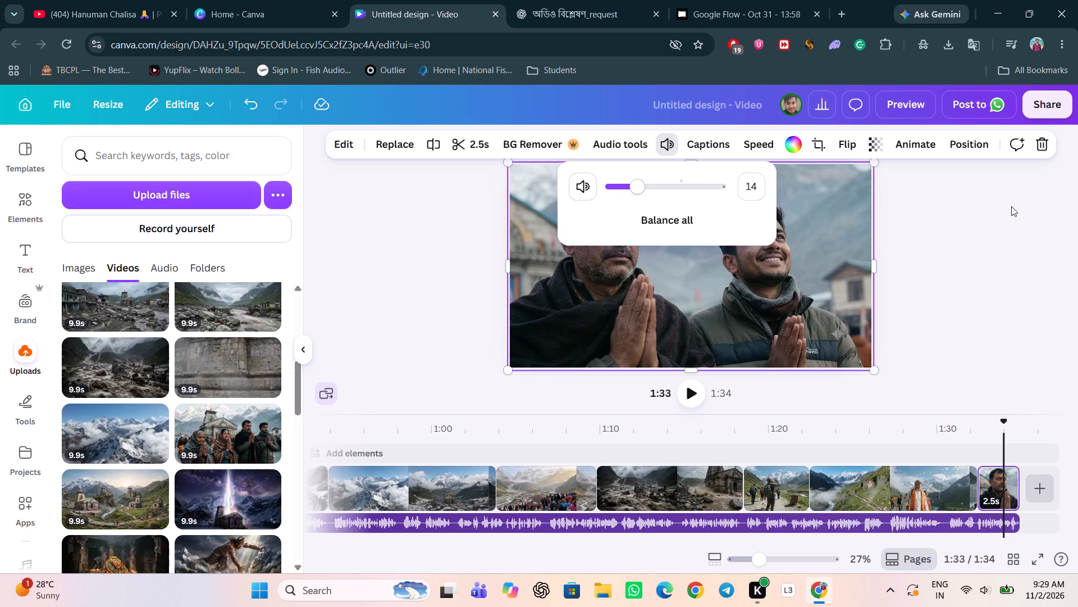
{"action": "left_click", "coordinate": [1011, 206]}
Return the playhead to the start of the timeline and play the video from the beginning.
{"action": "left_click_drag", "start_coordinate": [1003, 426], "coordinate": [533, 438]}
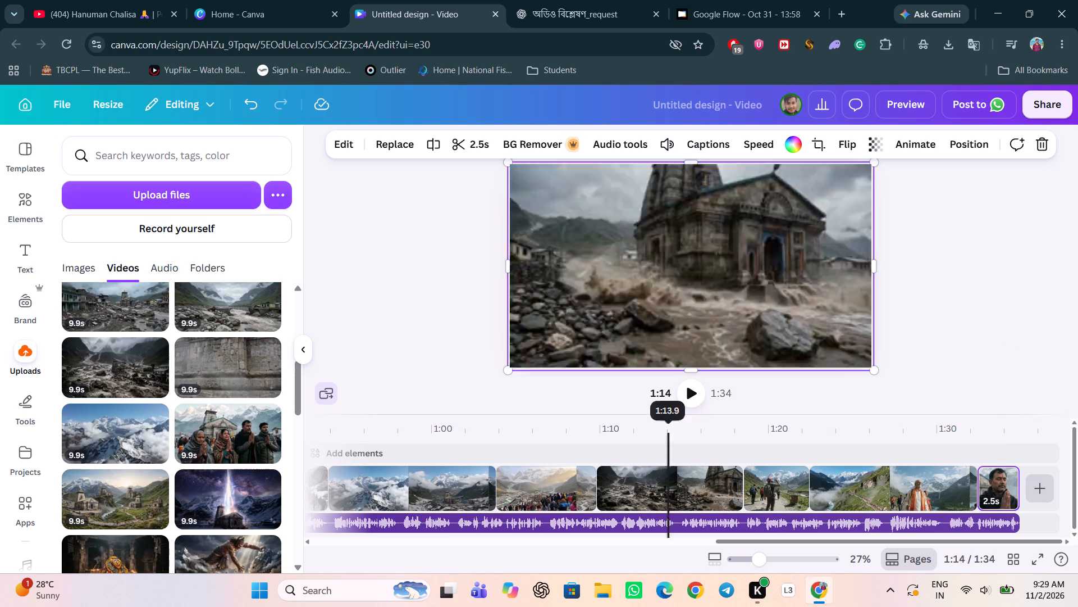
{"action": "left_click_drag", "start_coordinate": [533, 438], "coordinate": [214, 438]}
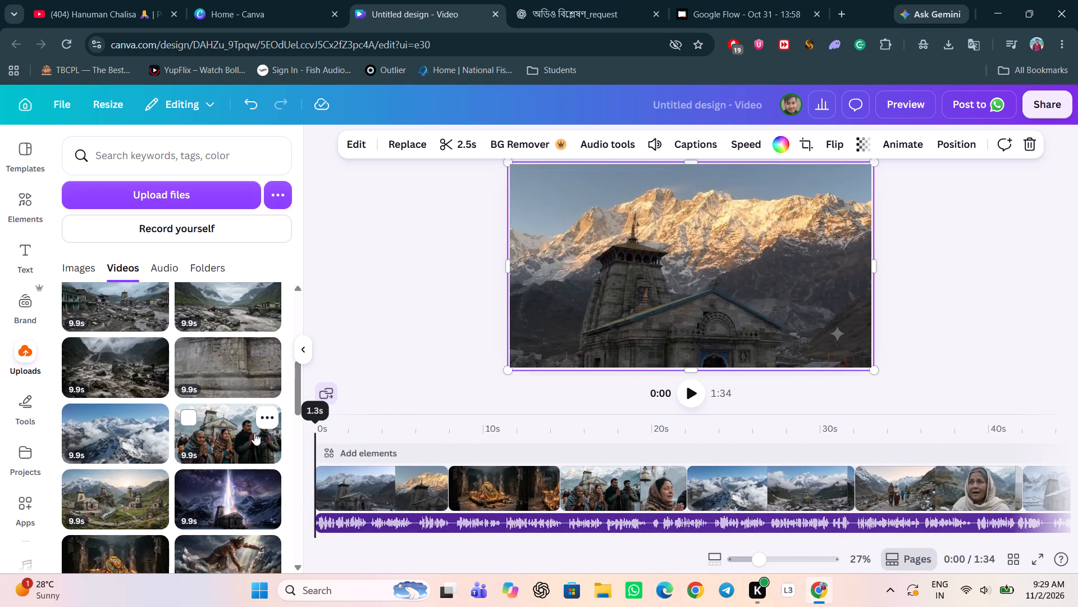
{"action": "left_click", "coordinate": [684, 395]}
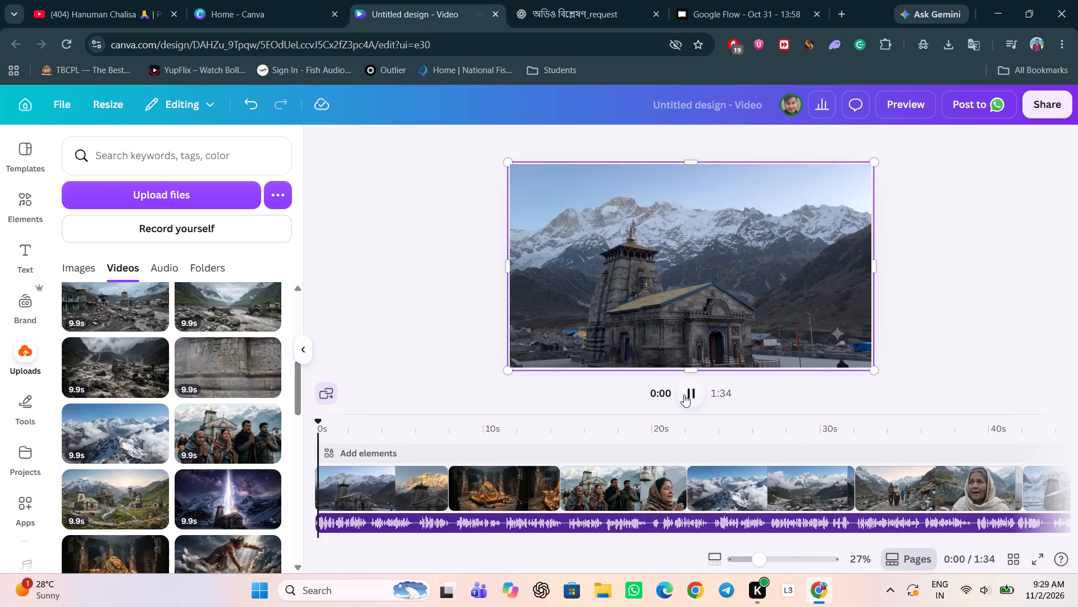
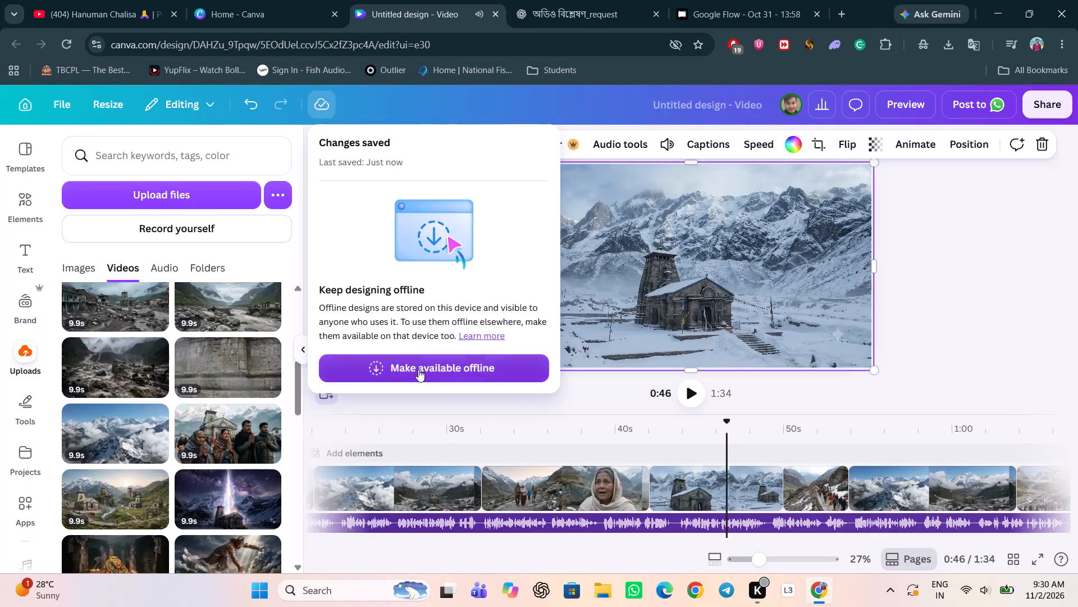
Download the finished design as an MP4 video at 1080p quality.
{"action": "left_click", "coordinate": [998, 315]}
{"action": "left_click", "coordinate": [1056, 104]}
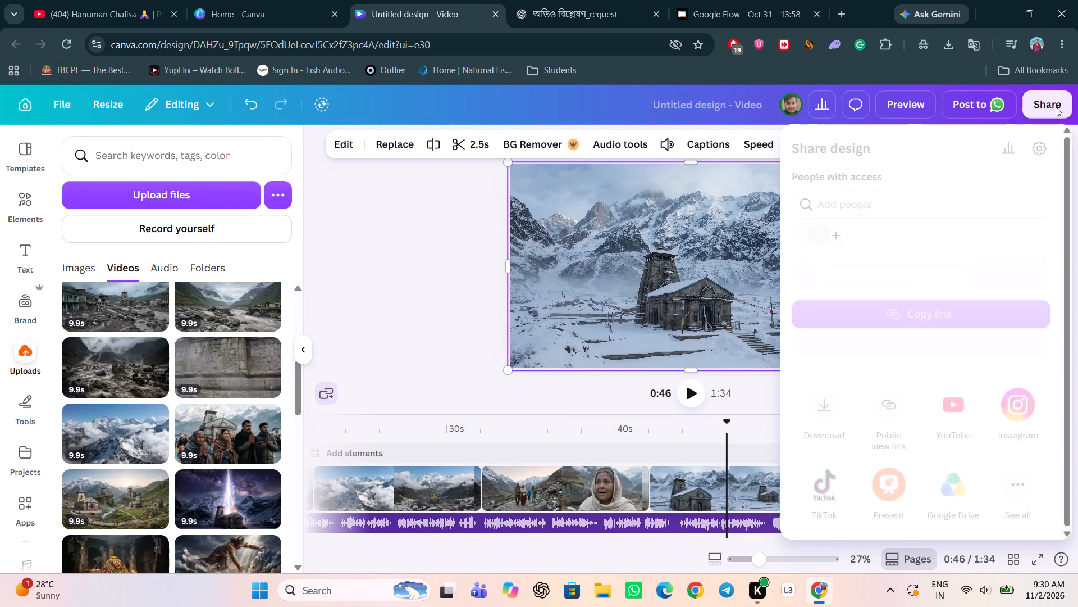
{"action": "left_click", "coordinate": [824, 439]}
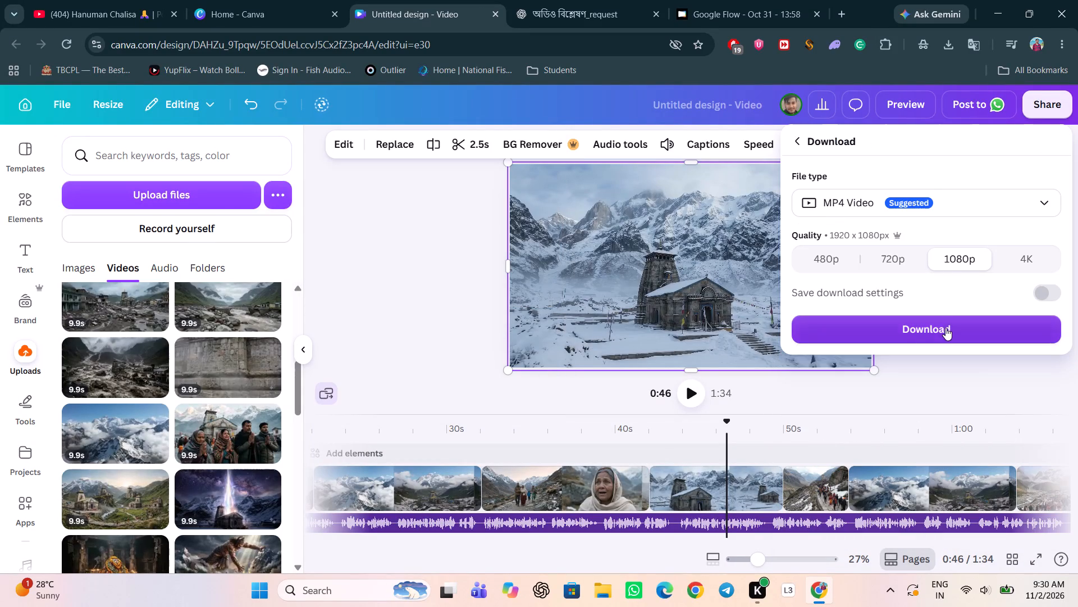
{"action": "left_click", "coordinate": [945, 328]}
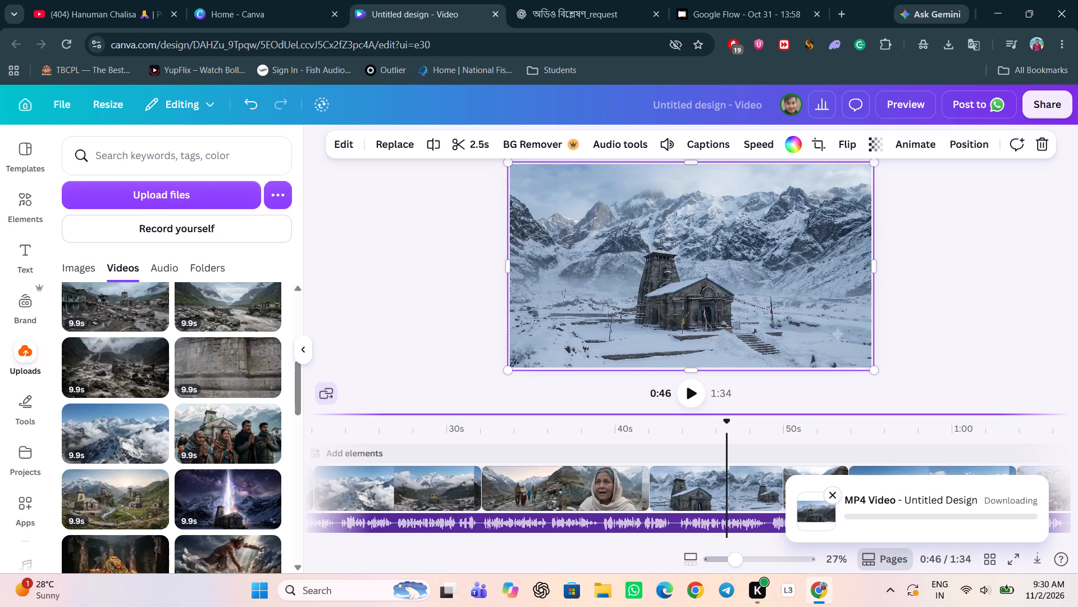
Resume playback of the video from 0:46 to continue reviewing it.
{"action": "left_click", "coordinate": [691, 389]}
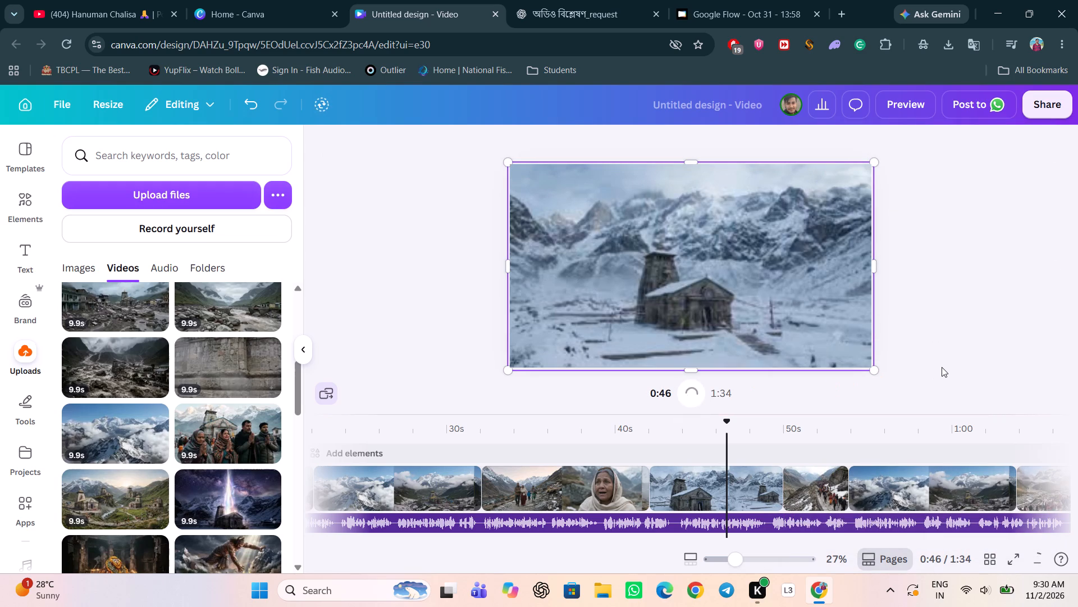
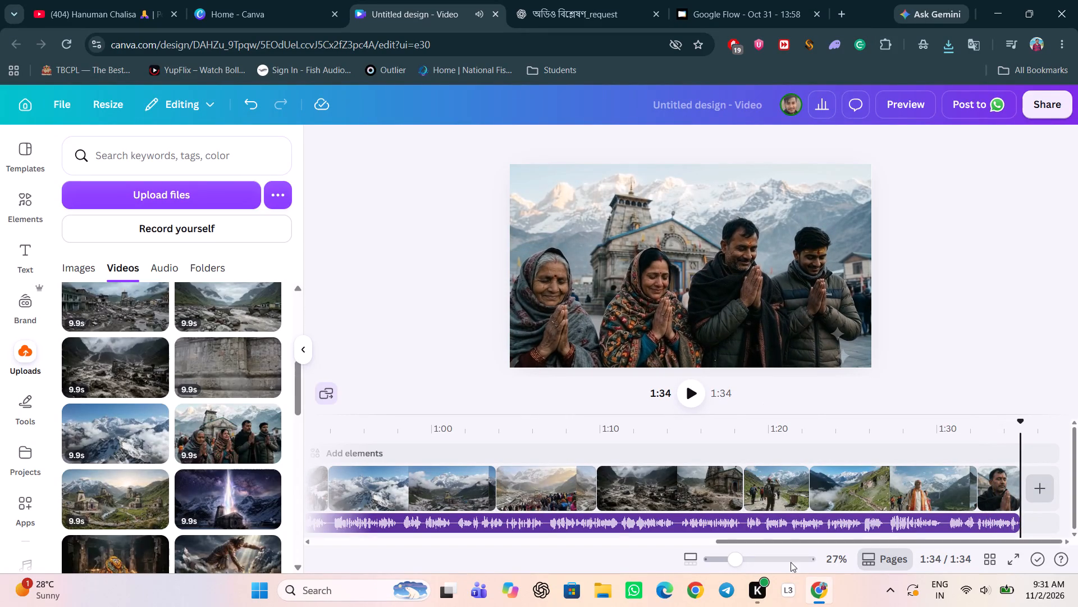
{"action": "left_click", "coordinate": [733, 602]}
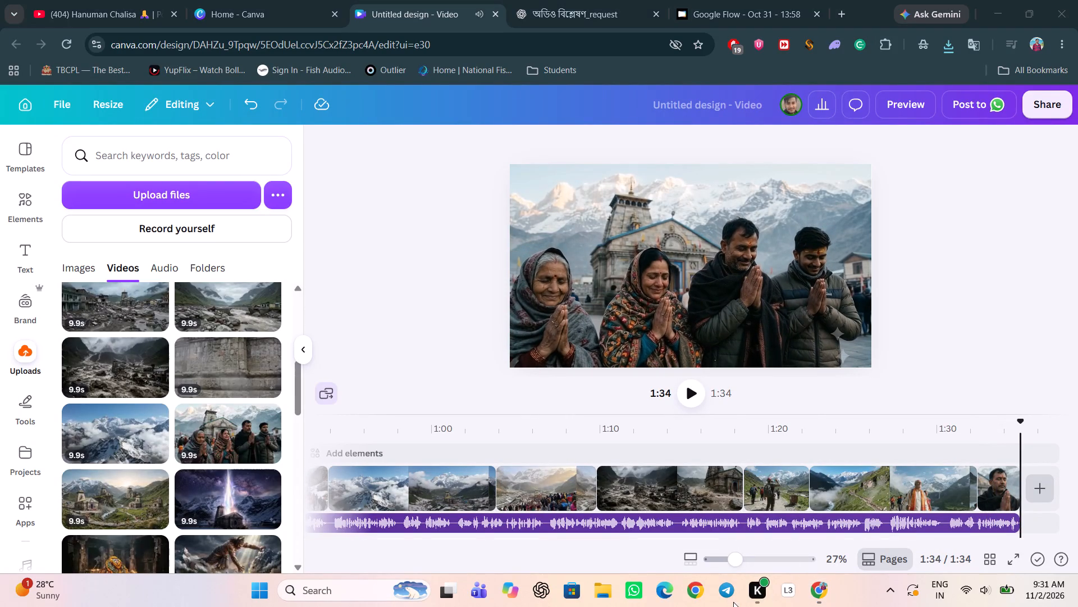
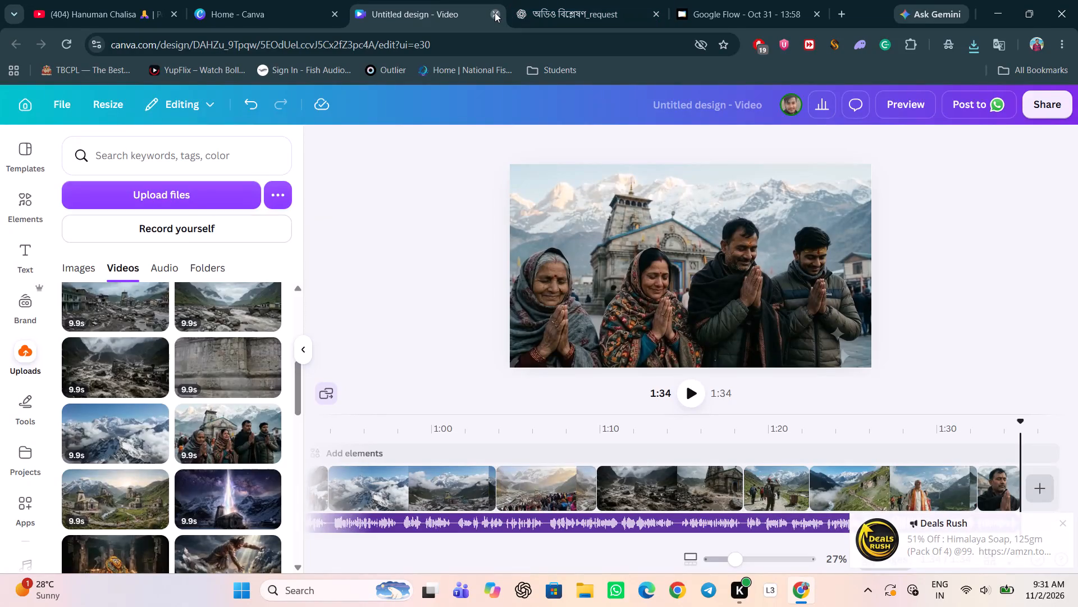
Switch to the Canva home page, leaving the finished video design.
{"action": "left_click", "coordinate": [303, 7]}
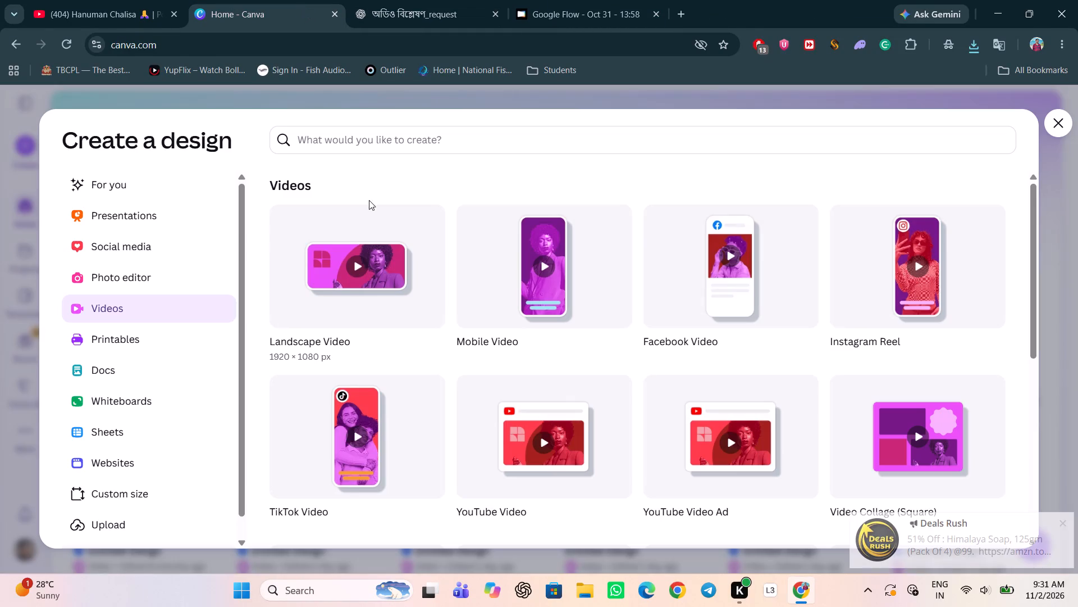
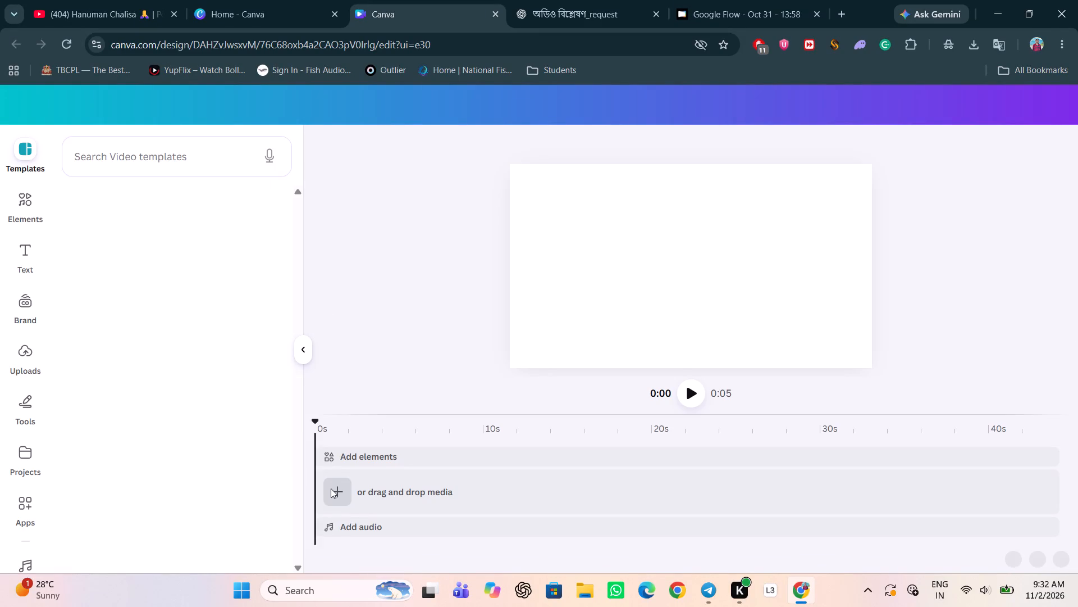
Upload the Kedarnath 7 narration audio from the Telegram Desktop folder in Downloads to the new video design.
{"action": "left_click", "coordinate": [340, 531]}
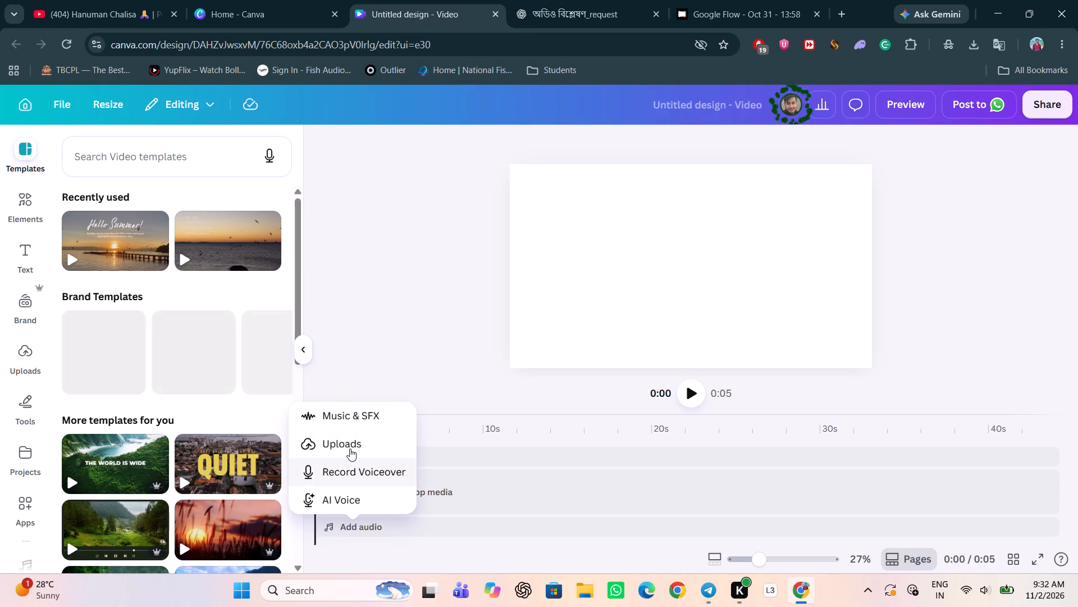
{"action": "left_click", "coordinate": [350, 448]}
{"action": "left_click", "coordinate": [168, 200]}
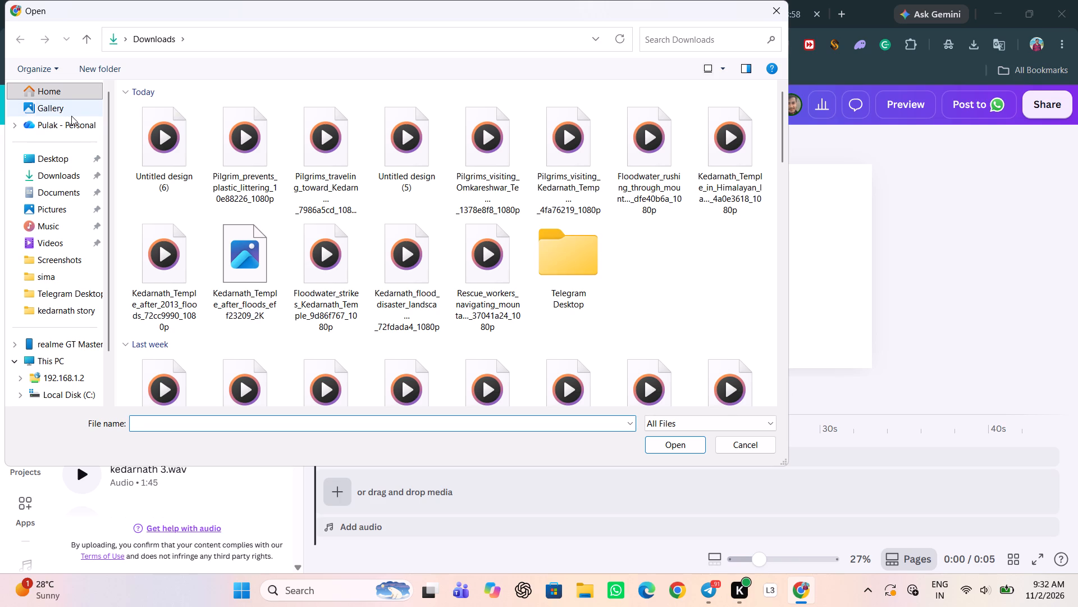
{"action": "double_click", "coordinate": [559, 281]}
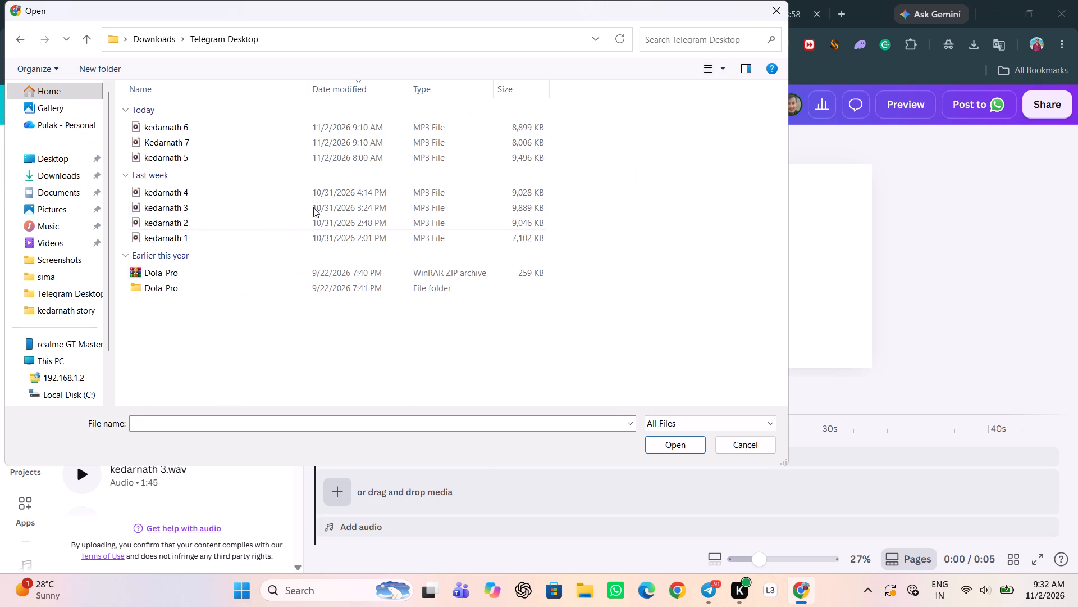
{"action": "double_click", "coordinate": [222, 142]}
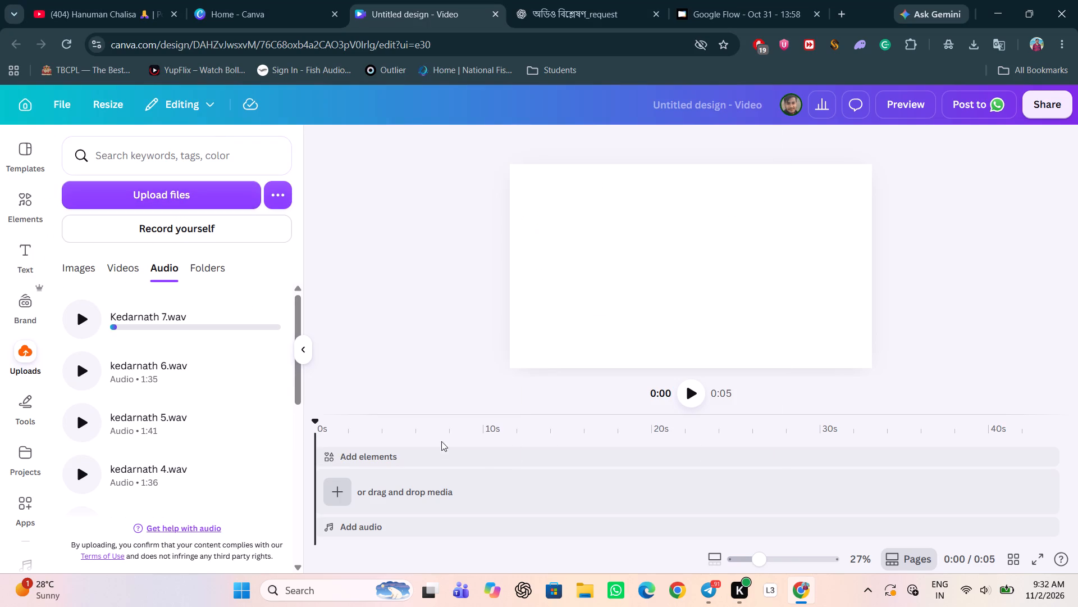
Add the Kedarnath 7 audio to the timeline and align its start with 0 s.
{"action": "left_click", "coordinate": [688, 392]}
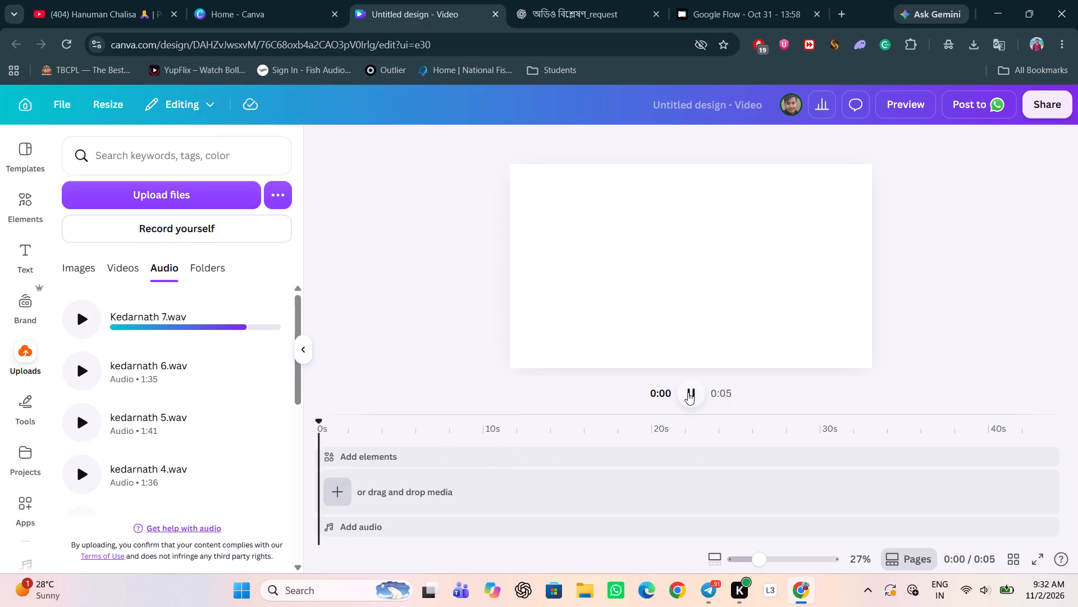
{"action": "left_click", "coordinate": [205, 323]}
{"action": "left_click_drag", "start_coordinate": [422, 518], "coordinate": [422, 518]}
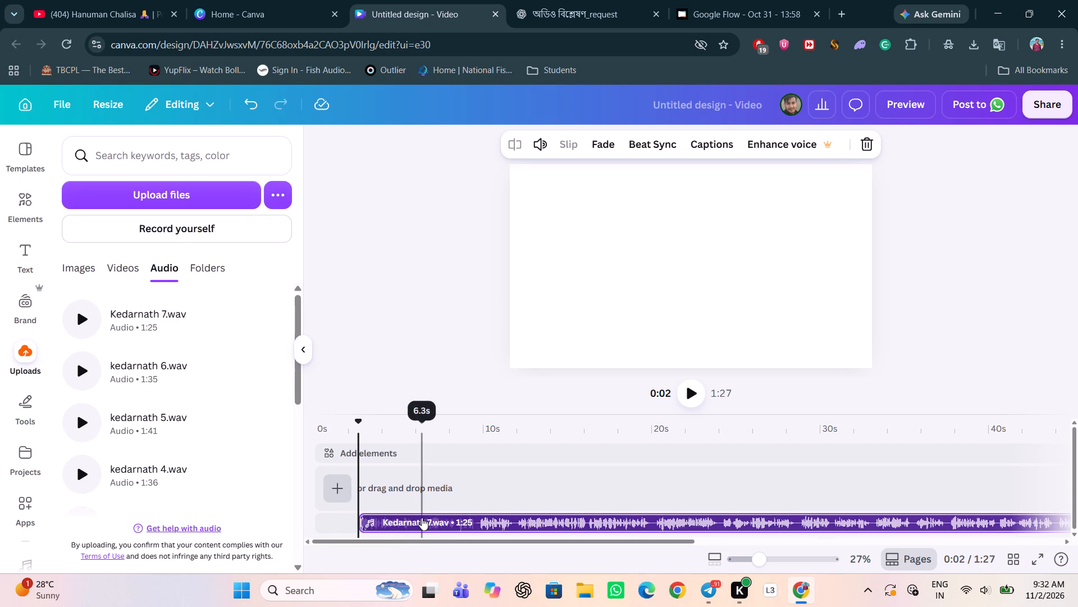
{"action": "left_click_drag", "start_coordinate": [422, 518], "coordinate": [326, 511]}
Return the playhead to the start of the timeline and play the narration to listen through it.
{"action": "left_click", "coordinate": [312, 434]}
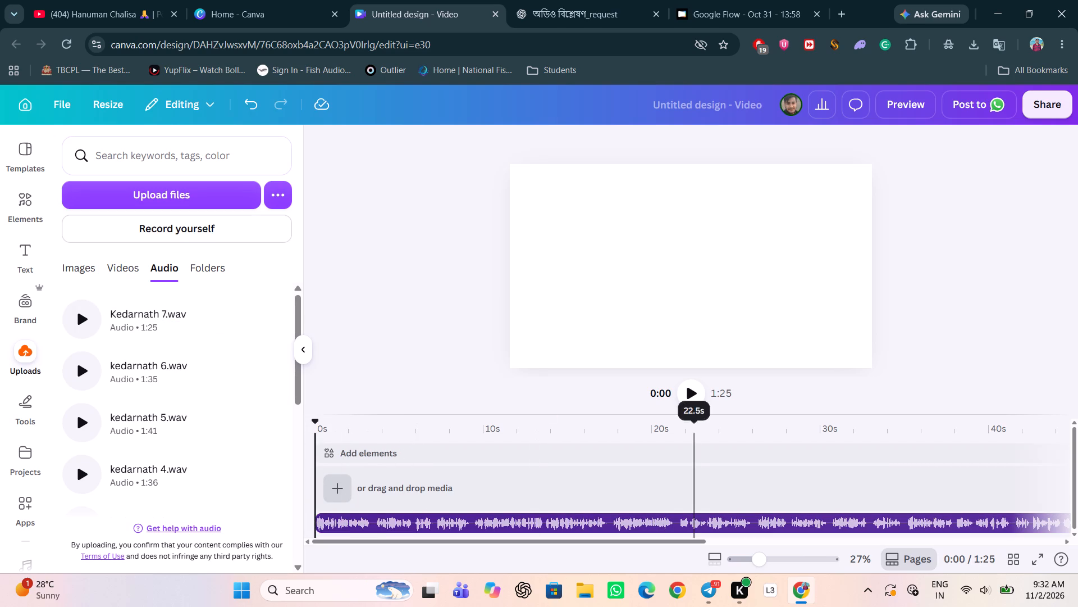
{"action": "left_click", "coordinate": [694, 399]}
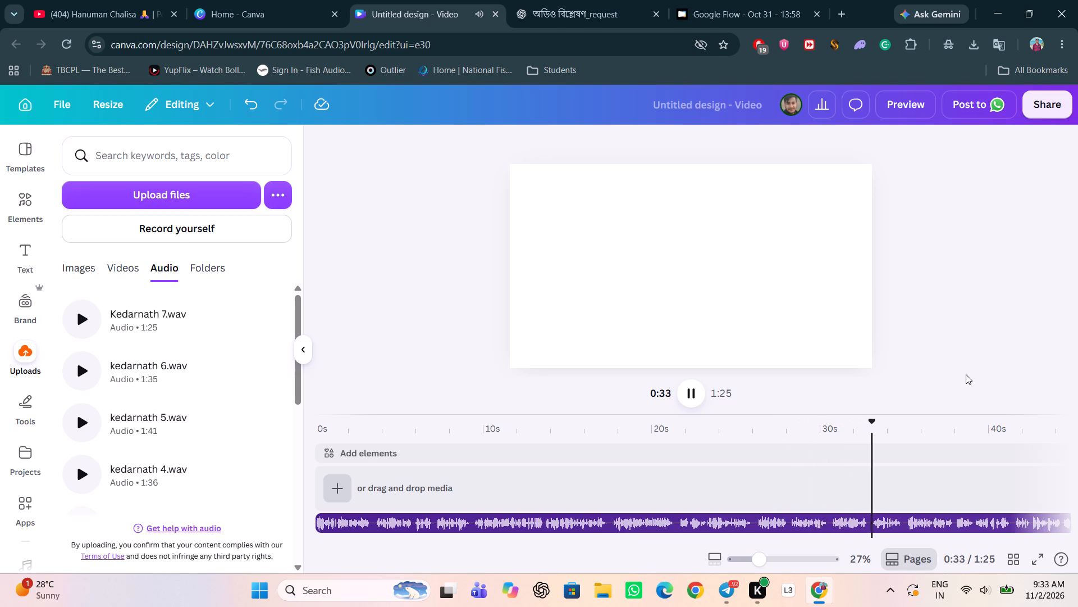
Add the uploaded 9.9-second clip of the stone temple with the large boulder as the first timeline clip.
{"action": "left_click", "coordinate": [126, 270]}
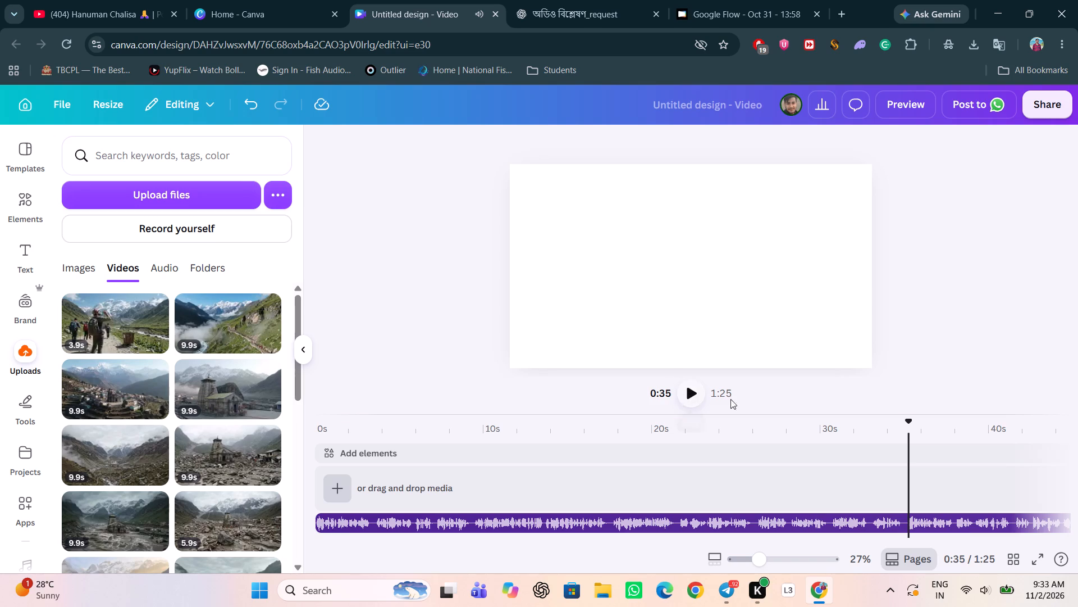
{"action": "left_click_drag", "start_coordinate": [910, 422], "coordinate": [207, 422]}
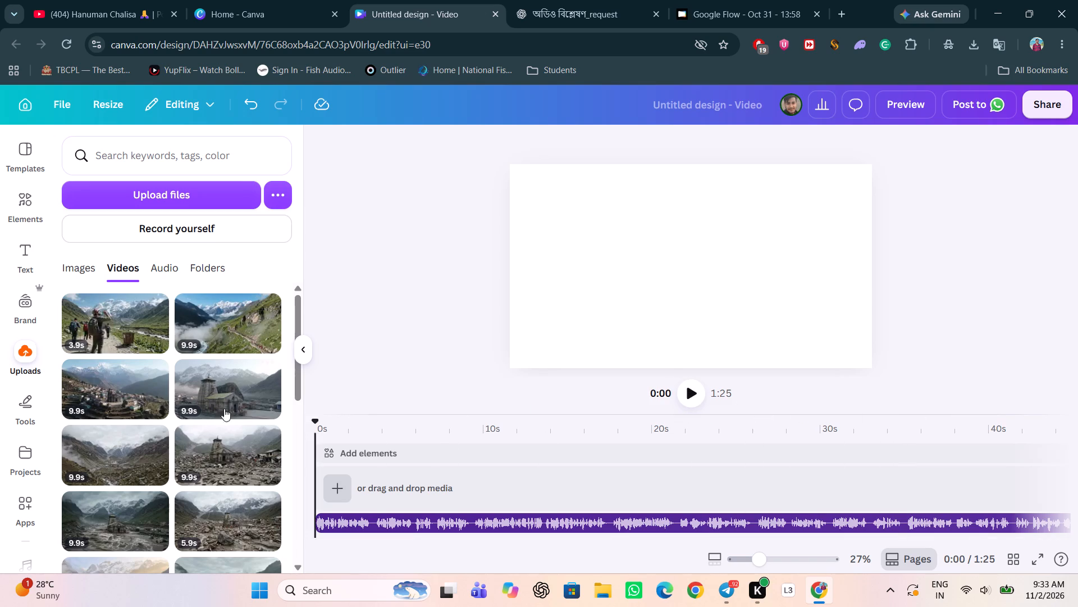
{"action": "left_click", "coordinate": [686, 400]}
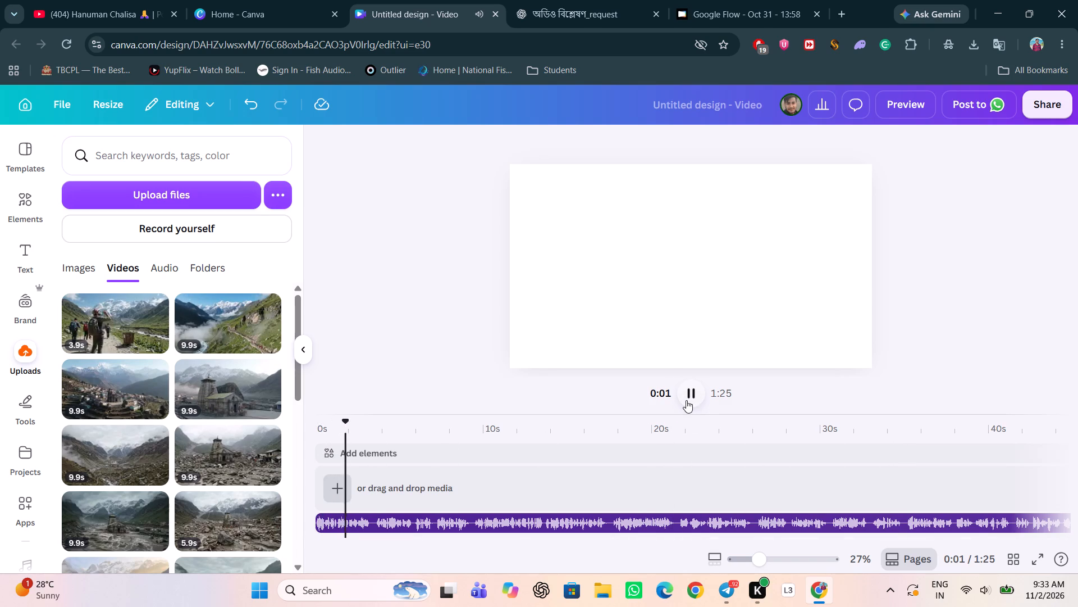
{"action": "left_click", "coordinate": [686, 400]}
{"action": "left_click", "coordinate": [226, 392]}
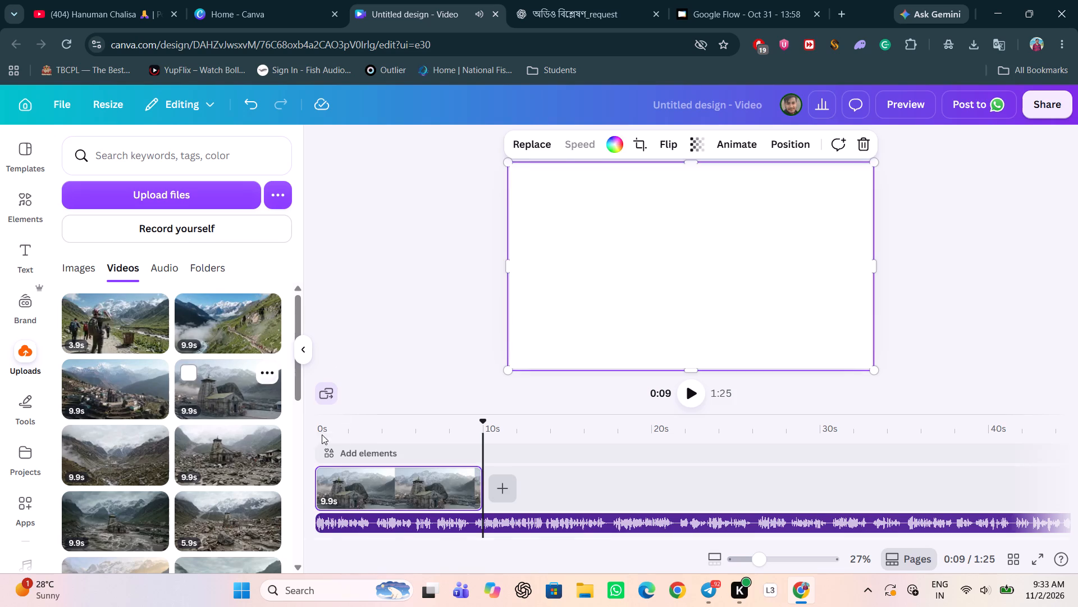
Lower the volume of the opening temple clip to a faint background level.
{"action": "left_click", "coordinate": [661, 148]}
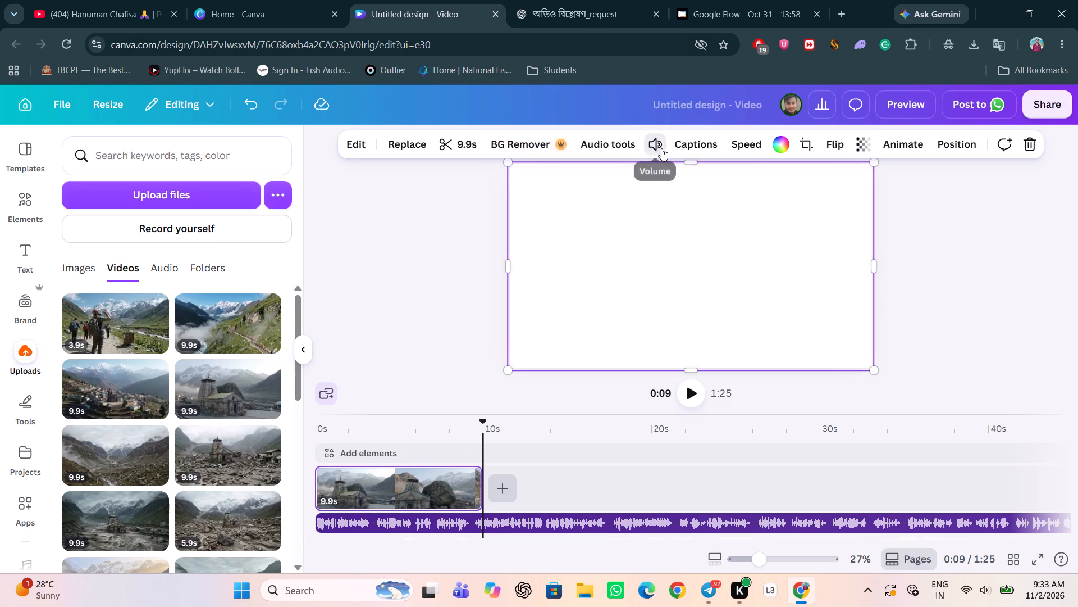
{"action": "left_click_drag", "start_coordinate": [669, 189], "coordinate": [616, 198]}
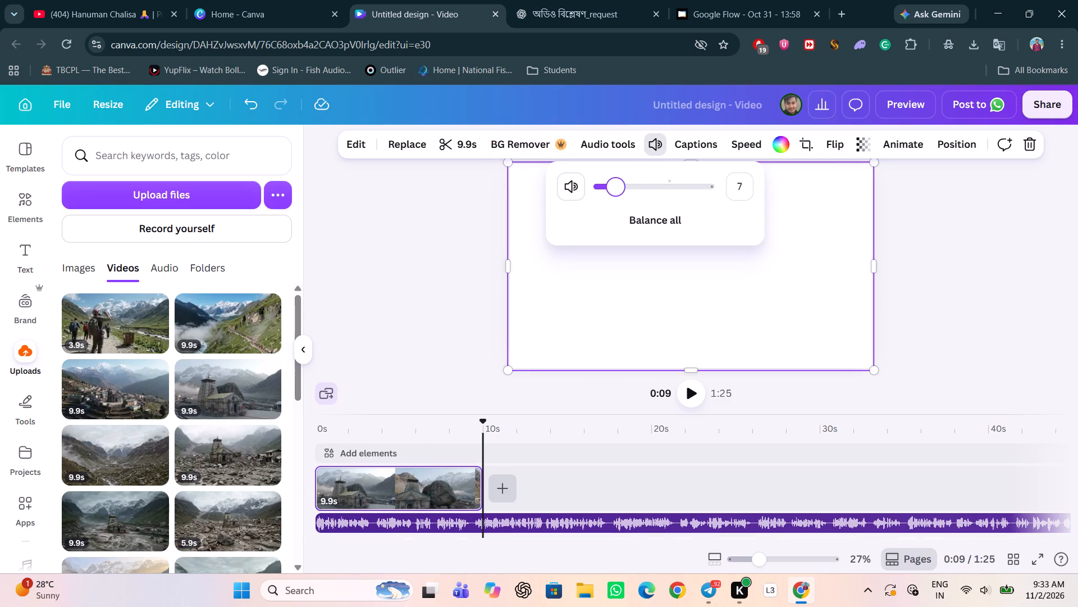
{"action": "left_click_drag", "start_coordinate": [616, 198], "coordinate": [620, 197]}
{"action": "left_click", "coordinate": [341, 384]}
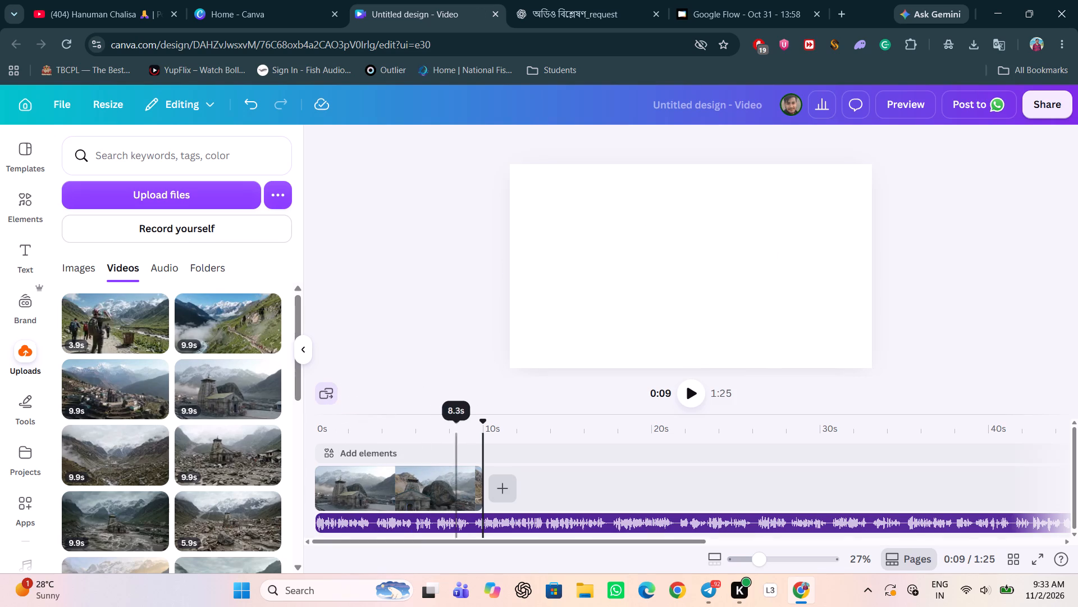
Listen to the opening narration, add the 7.9-second temple clip after the first clip and trim it to 2.7 s.
{"action": "left_click_drag", "start_coordinate": [482, 422], "coordinate": [302, 433]}
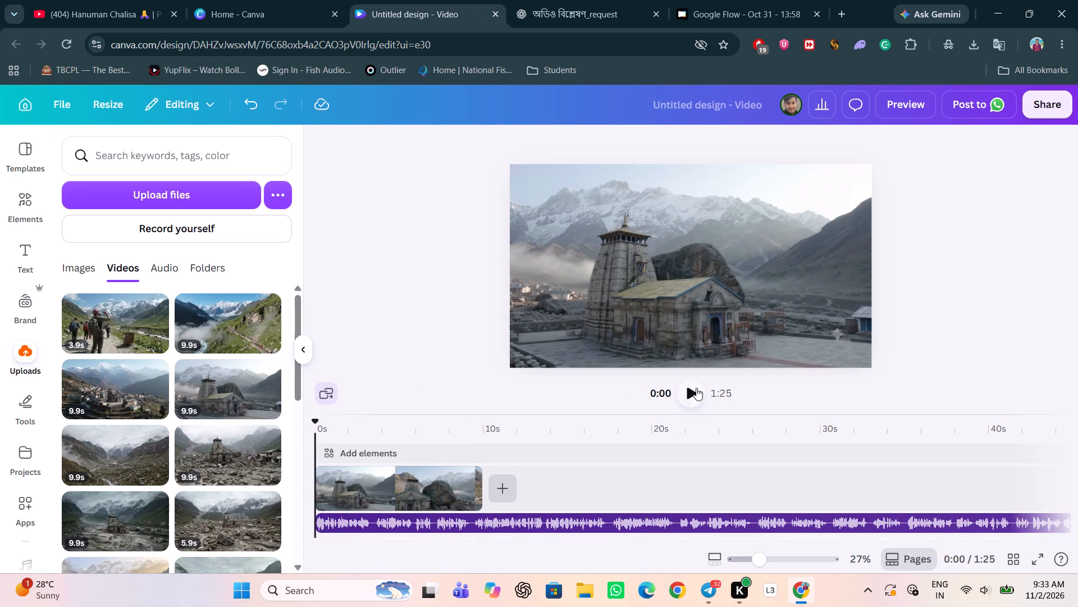
{"action": "left_click", "coordinate": [696, 390]}
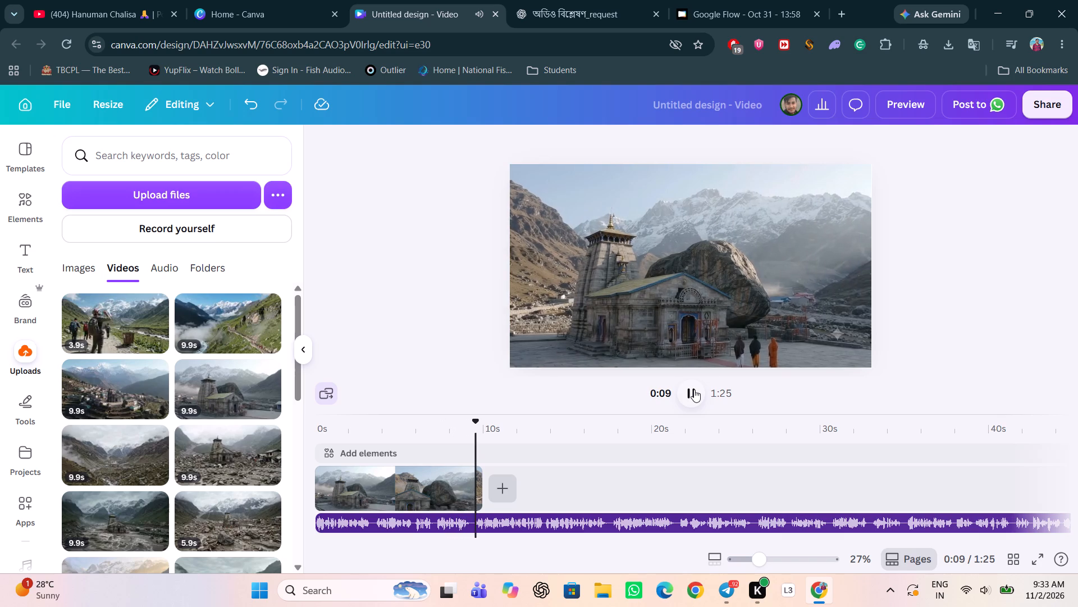
{"action": "left_click", "coordinate": [696, 396]}
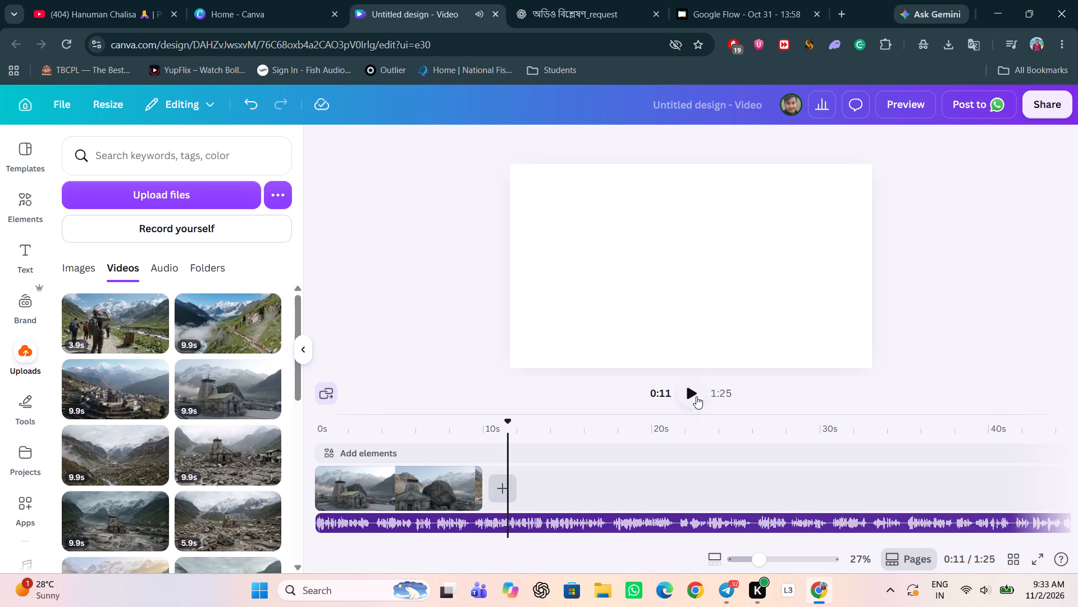
{"action": "scroll", "coordinate": [243, 466], "scroll_direction": "down", "scroll_amount": 6}
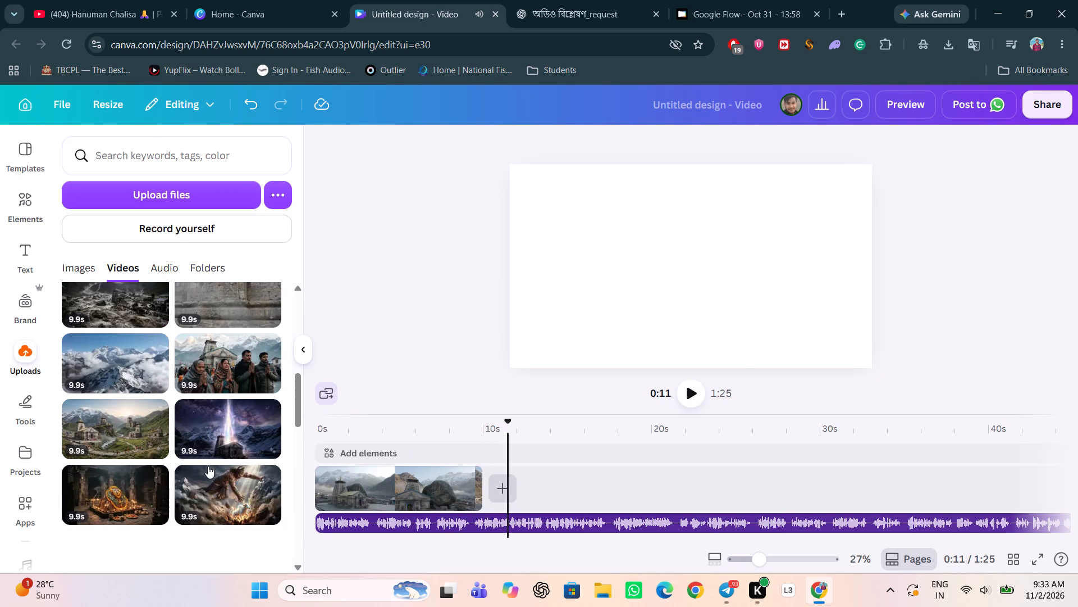
{"action": "scroll", "coordinate": [231, 457], "scroll_direction": "down", "scroll_amount": 3}
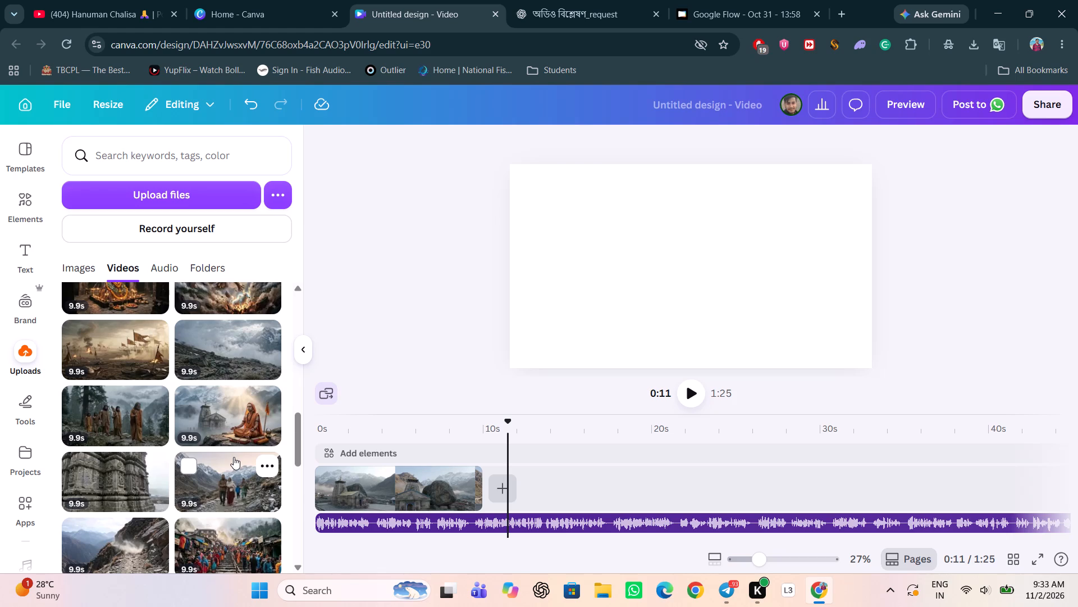
{"action": "scroll", "coordinate": [180, 464], "scroll_direction": "down", "scroll_amount": 1}
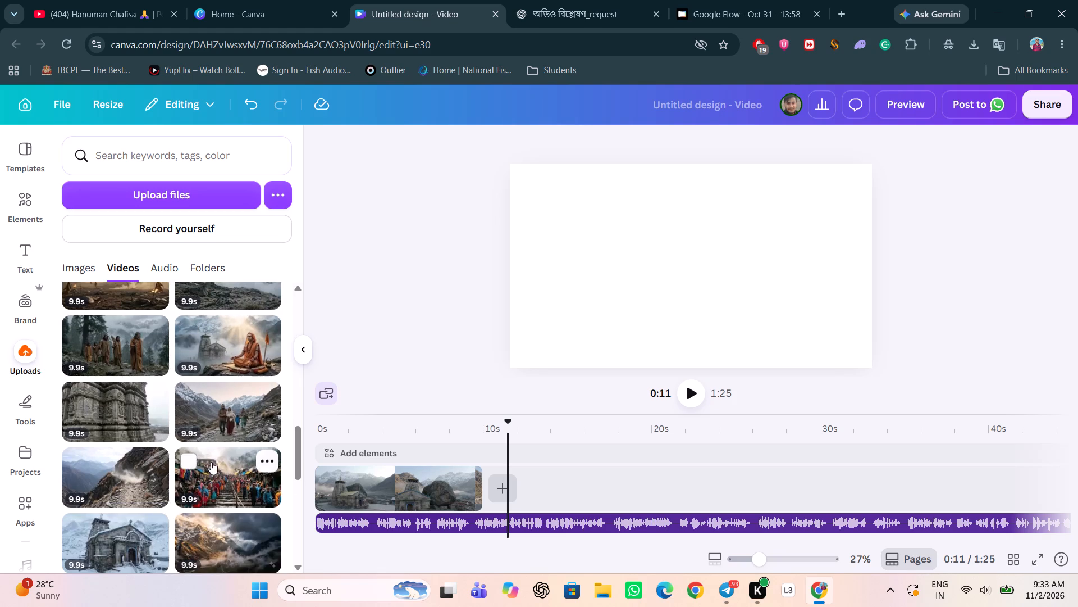
{"action": "scroll", "coordinate": [191, 468], "scroll_direction": "down", "scroll_amount": 1}
{"action": "scroll", "coordinate": [147, 481], "scroll_direction": "down", "scroll_amount": 1}
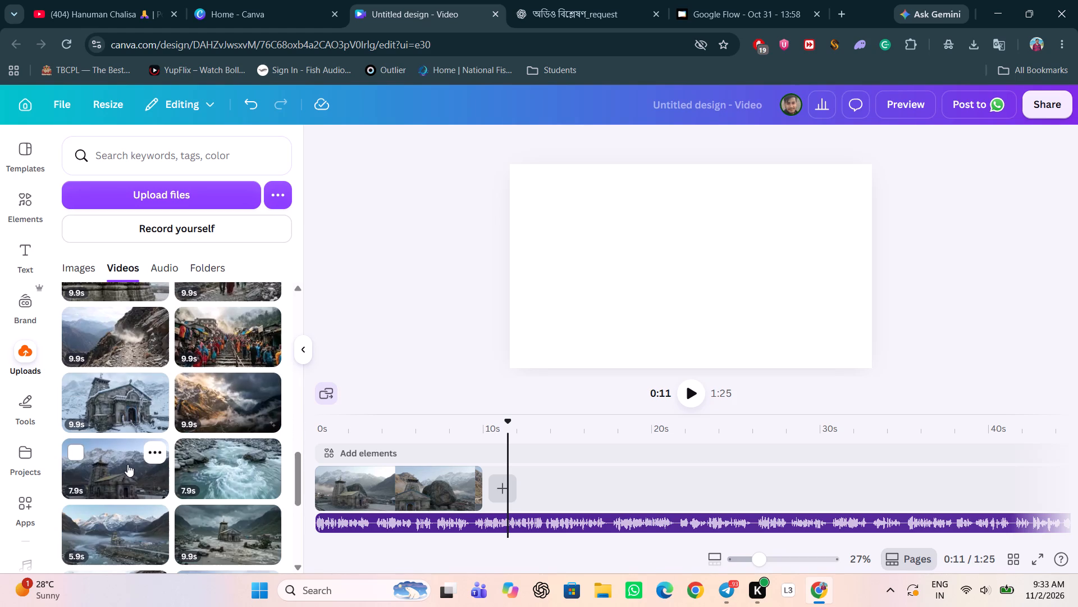
{"action": "left_click_drag", "start_coordinate": [129, 465], "coordinate": [528, 469]}
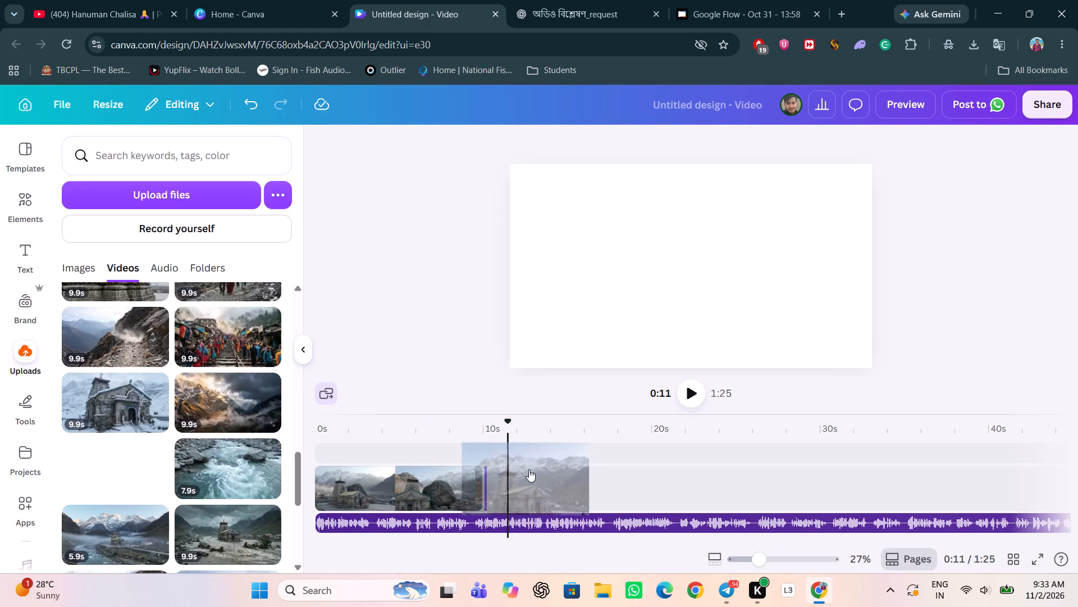
{"action": "left_click_drag", "start_coordinate": [611, 487], "coordinate": [524, 501]}
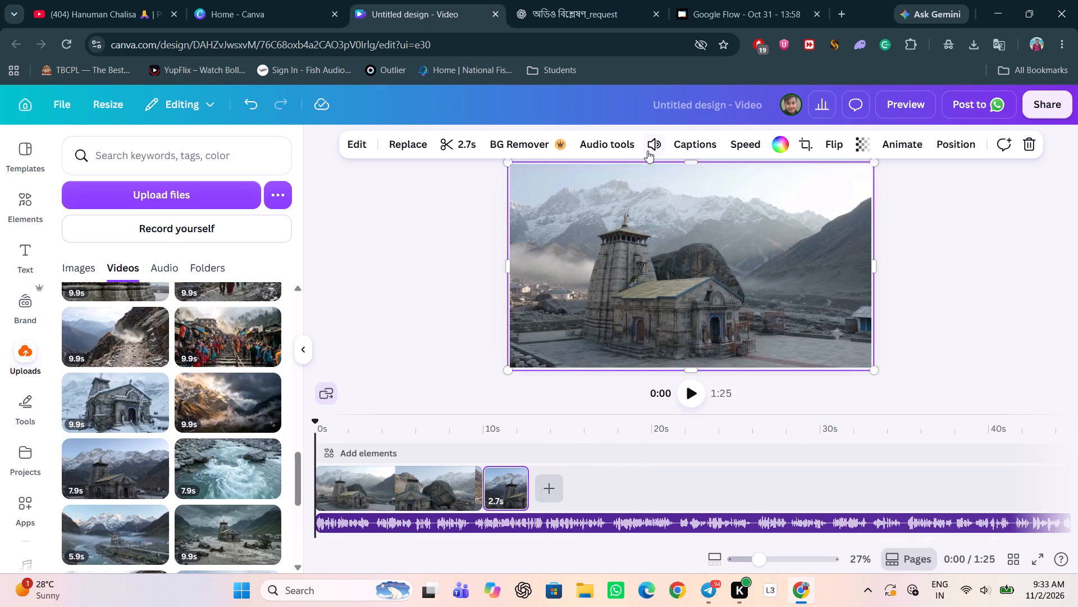
Set the volume of the second temple clip to 8.
{"action": "left_click", "coordinate": [648, 151]}
{"action": "left_click_drag", "start_coordinate": [648, 189], "coordinate": [610, 192]}
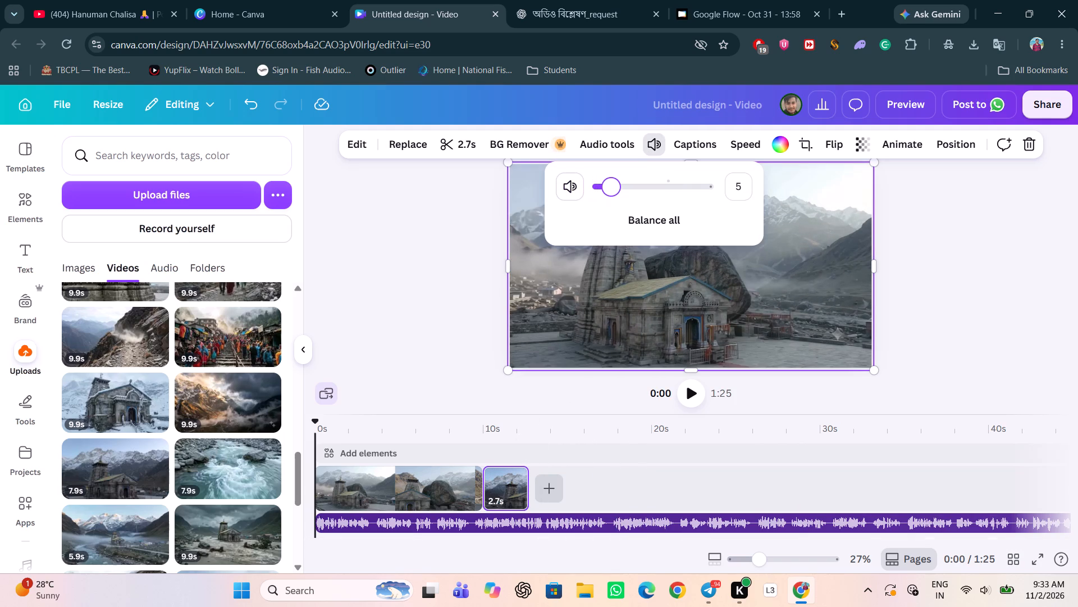
{"action": "left_click_drag", "start_coordinate": [610, 192], "coordinate": [615, 191]}
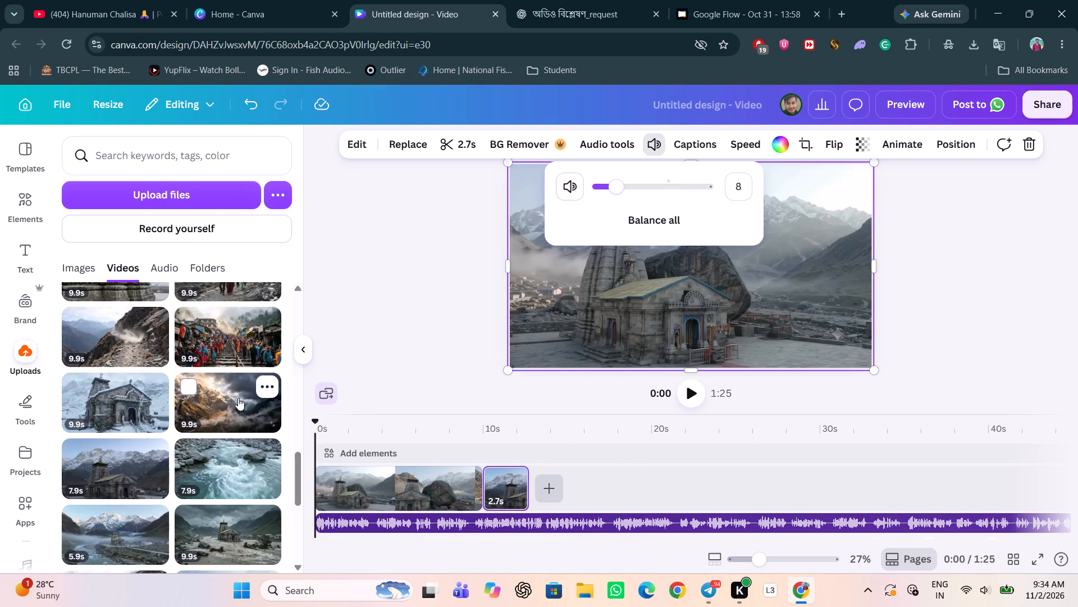
Add the clip of robed figures in the misty forest as the third clip and trim it to 2.3 s.
{"action": "scroll", "coordinate": [178, 426], "scroll_direction": "up", "scroll_amount": 2}
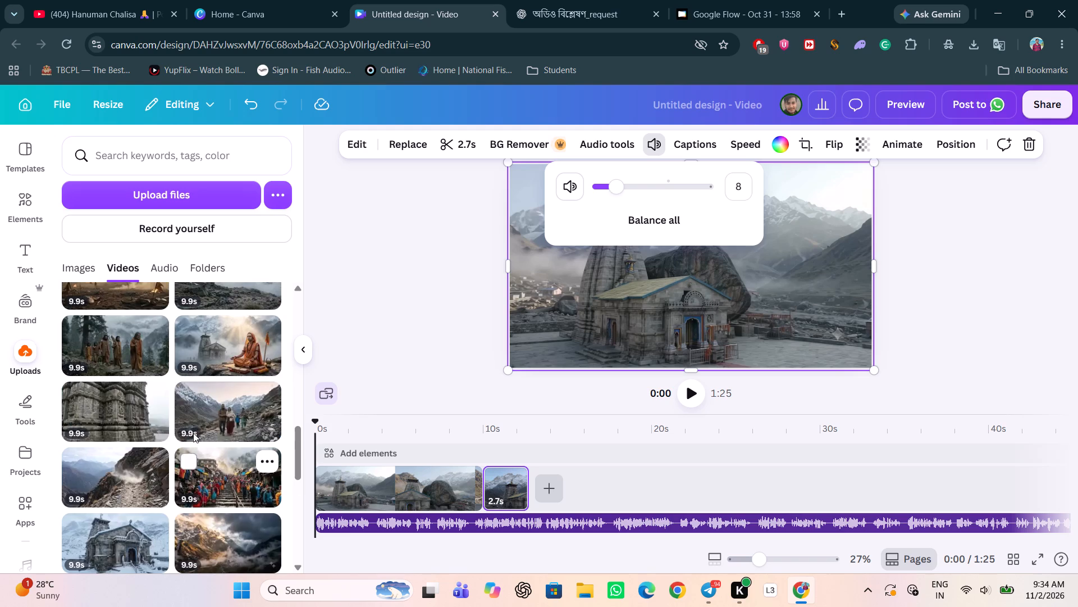
{"action": "left_click_drag", "start_coordinate": [106, 347], "coordinate": [431, 477]}
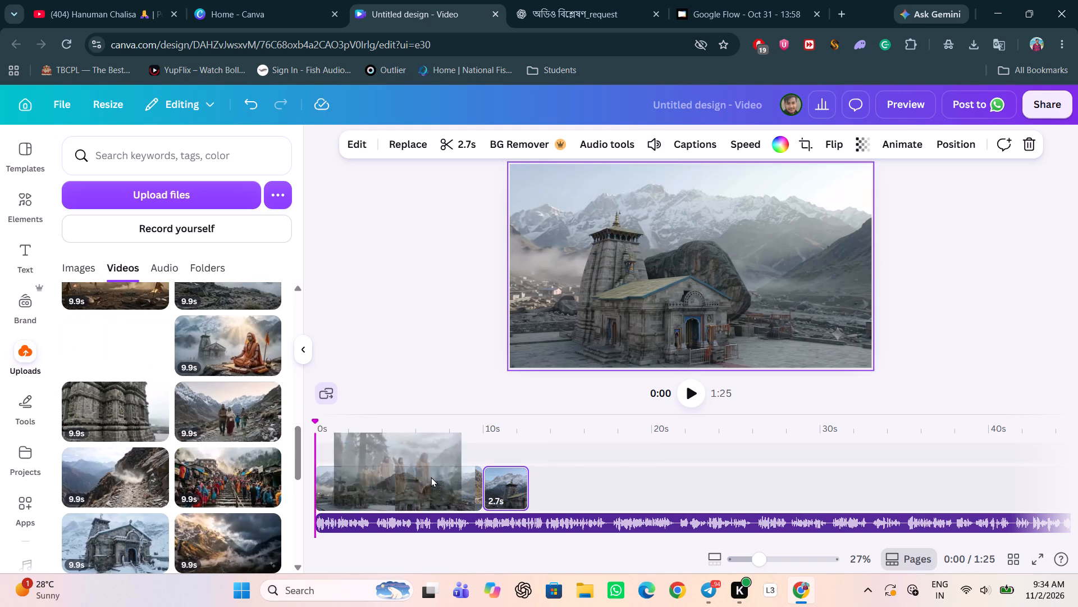
{"action": "left_click_drag", "start_coordinate": [431, 477], "coordinate": [574, 479]}
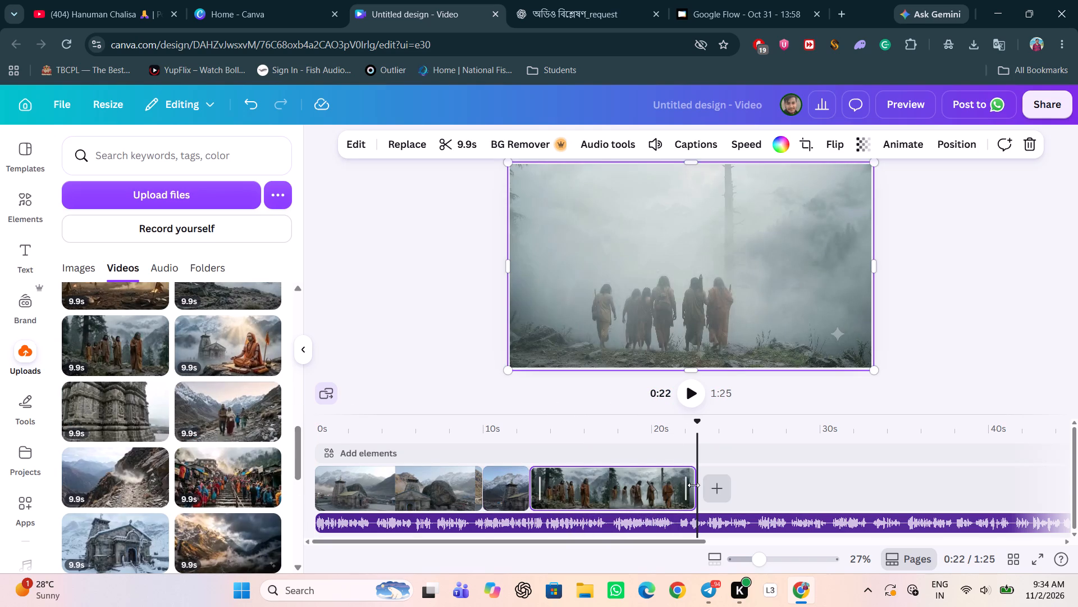
{"action": "left_click_drag", "start_coordinate": [693, 485], "coordinate": [565, 495]}
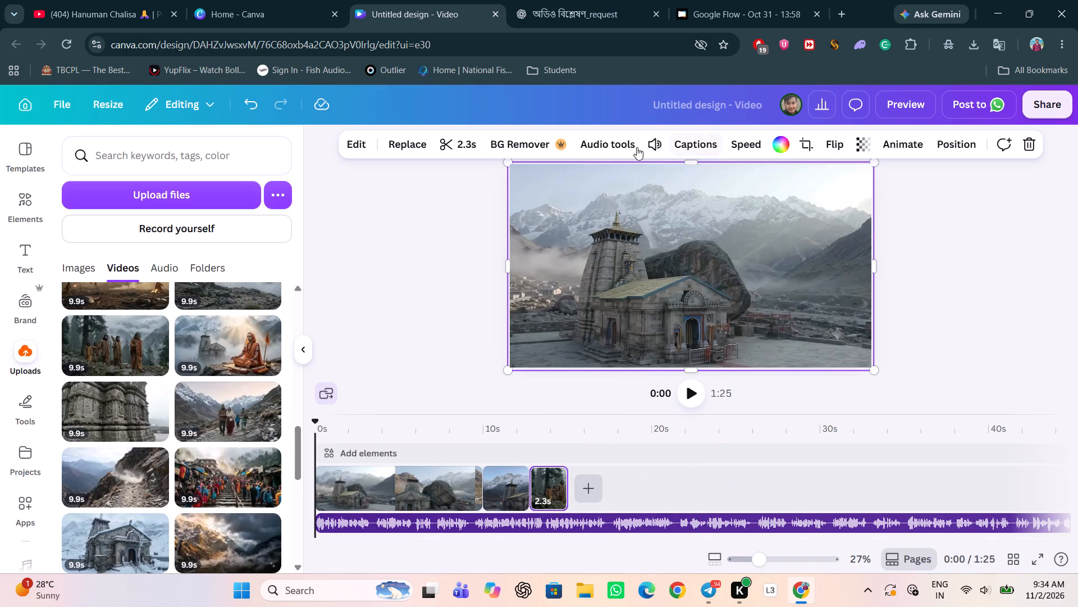
Lower the volume of the forest clip with the robed figures to a faint background level.
{"action": "left_click", "coordinate": [653, 146]}
{"action": "left_click_drag", "start_coordinate": [665, 193], "coordinate": [618, 202]}
{"action": "left_click", "coordinate": [463, 401]}
Play the timeline from 8.4 s to check the narration, and add the 9.9-second temple-among-rubble clip after the forest clip.
{"action": "left_click", "coordinate": [458, 422]}
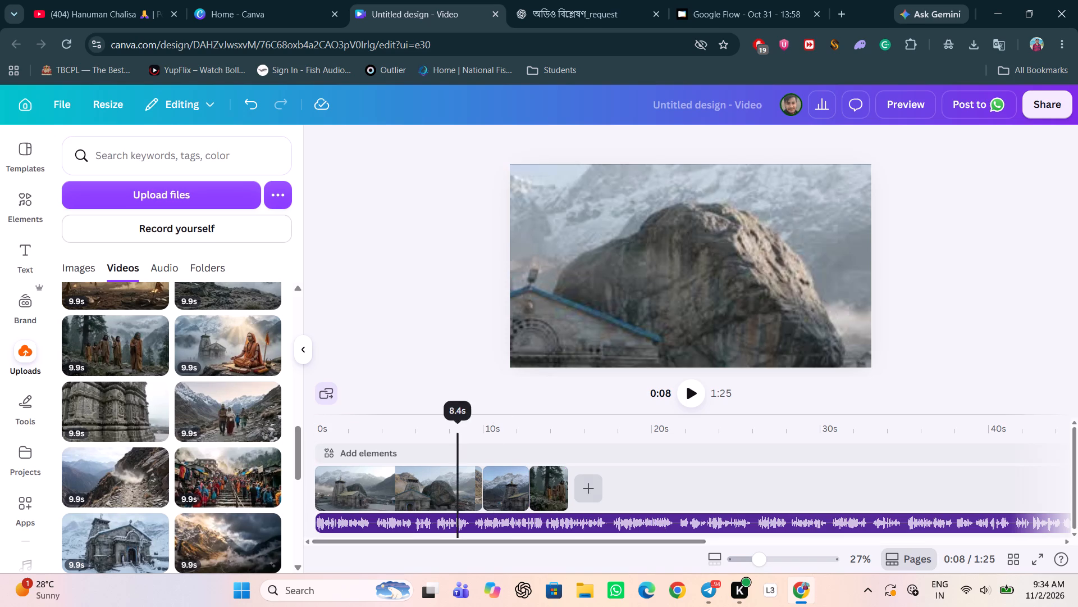
{"action": "left_click", "coordinate": [696, 398]}
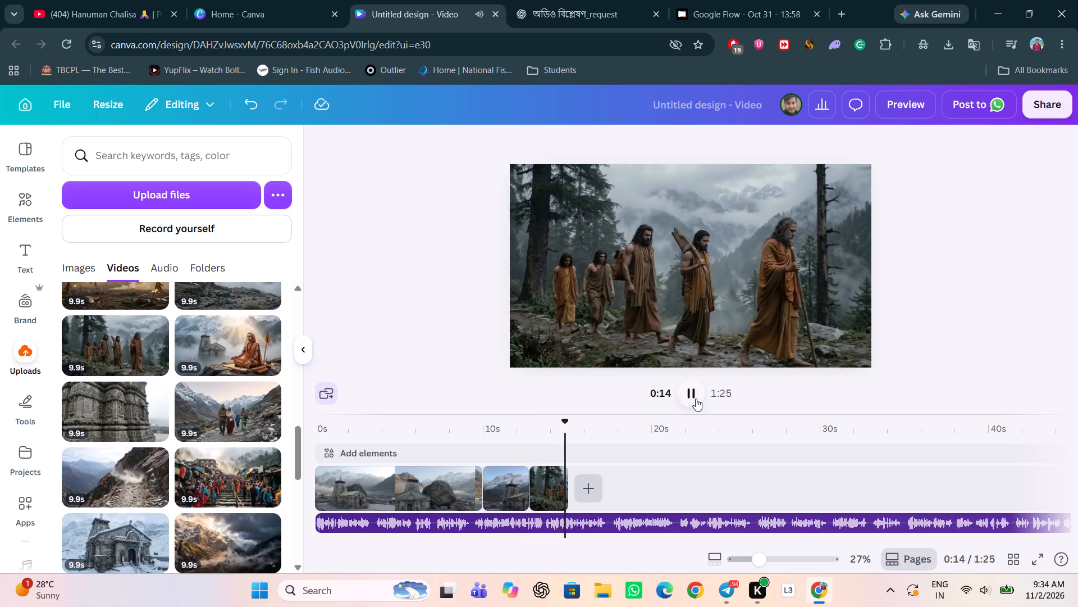
{"action": "left_click", "coordinate": [696, 398]}
{"action": "scroll", "coordinate": [194, 447], "scroll_direction": "down", "scroll_amount": 1}
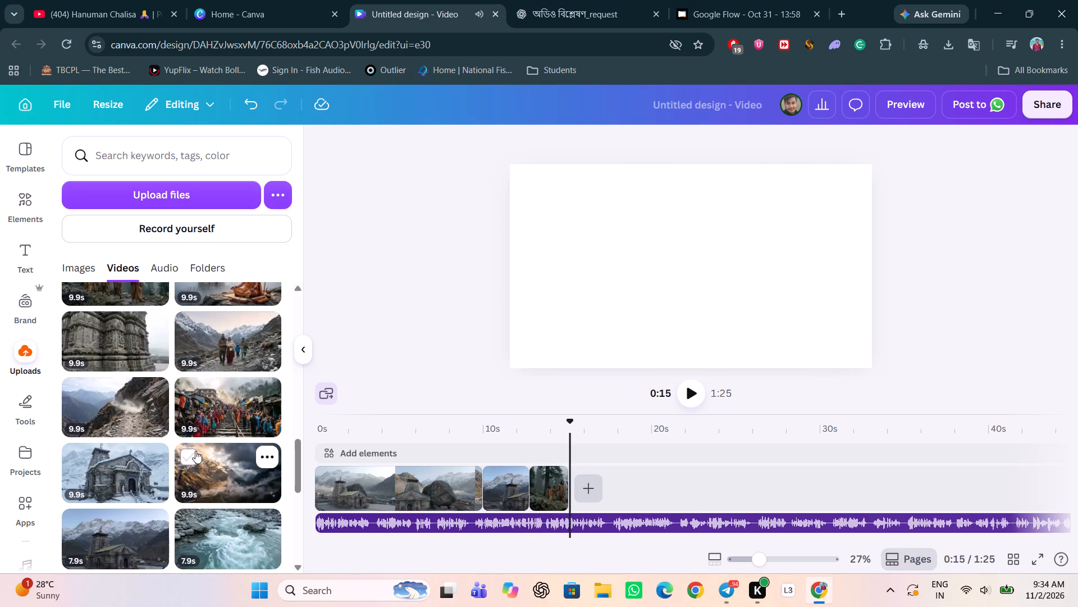
{"action": "scroll", "coordinate": [148, 465], "scroll_direction": "down", "scroll_amount": 5}
{"action": "scroll", "coordinate": [163, 459], "scroll_direction": "up", "scroll_amount": 8}
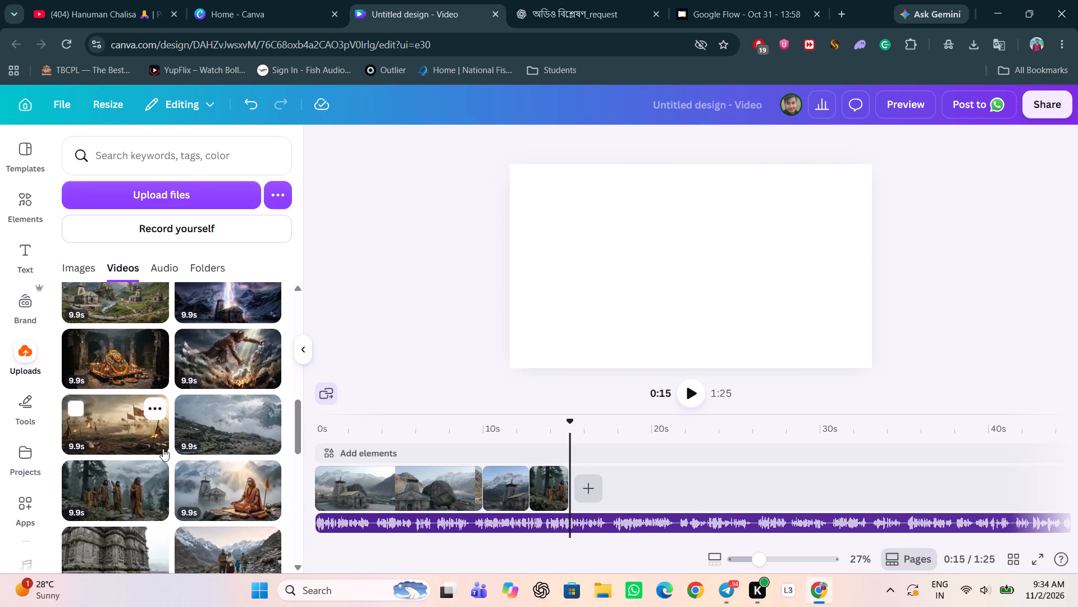
{"action": "scroll", "coordinate": [163, 449], "scroll_direction": "up", "scroll_amount": 4}
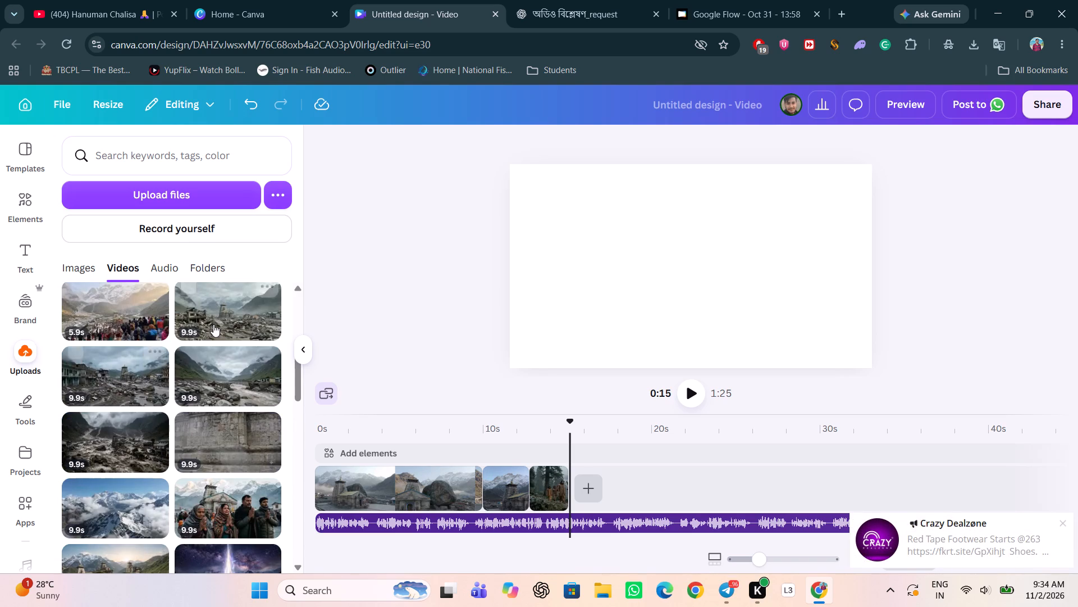
{"action": "left_click_drag", "start_coordinate": [214, 322], "coordinate": [615, 490]}
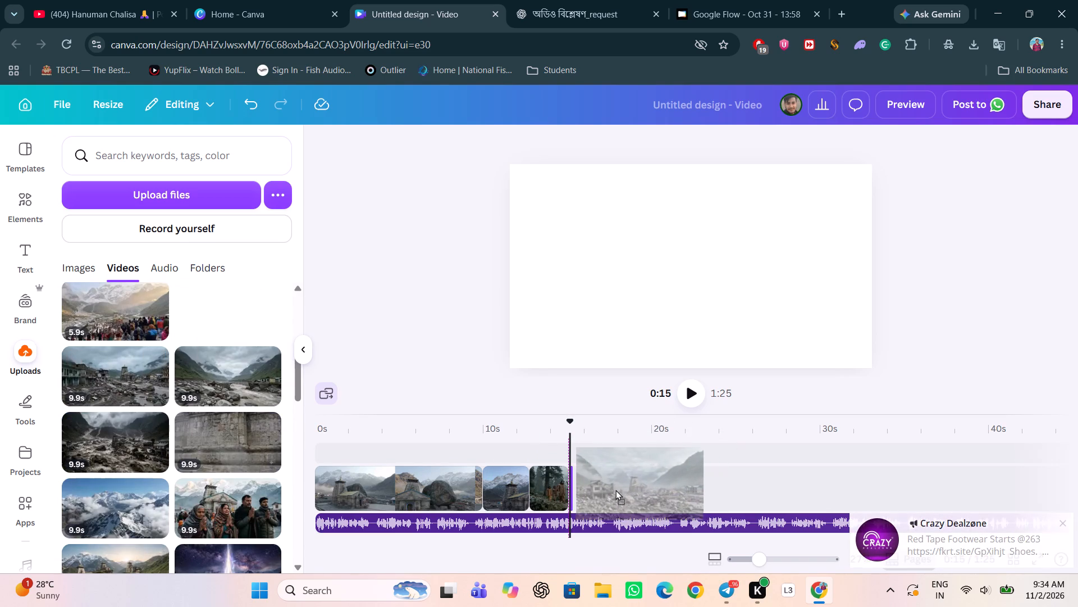
{"action": "left_click_drag", "start_coordinate": [615, 490], "coordinate": [611, 488]}
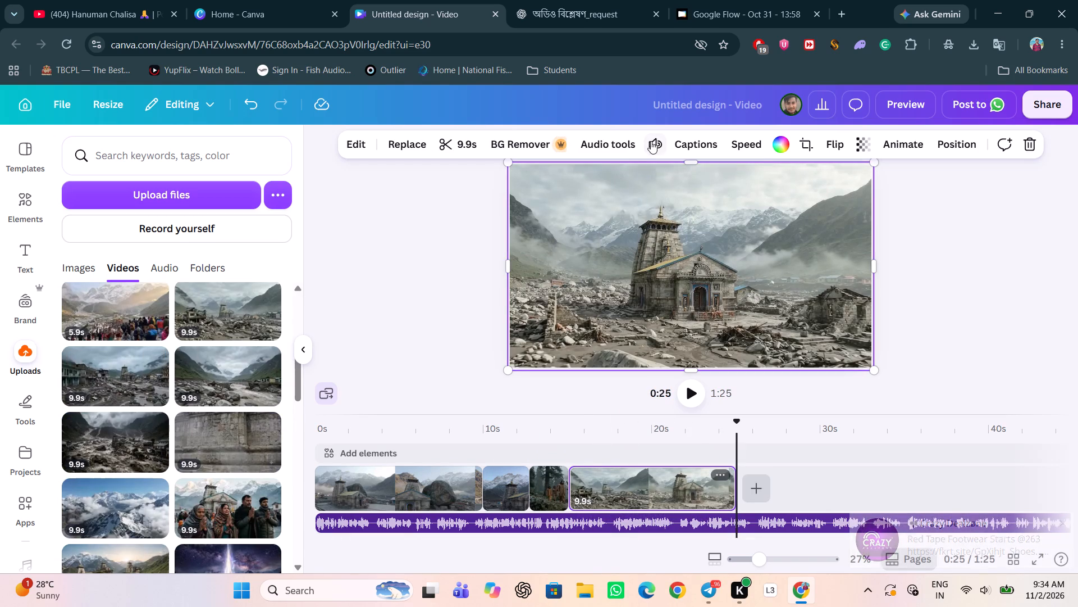
Set the volume of the temple-among-rubble clip to 6.
{"action": "left_click", "coordinate": [651, 141]}
{"action": "left_click_drag", "start_coordinate": [658, 189], "coordinate": [613, 198]}
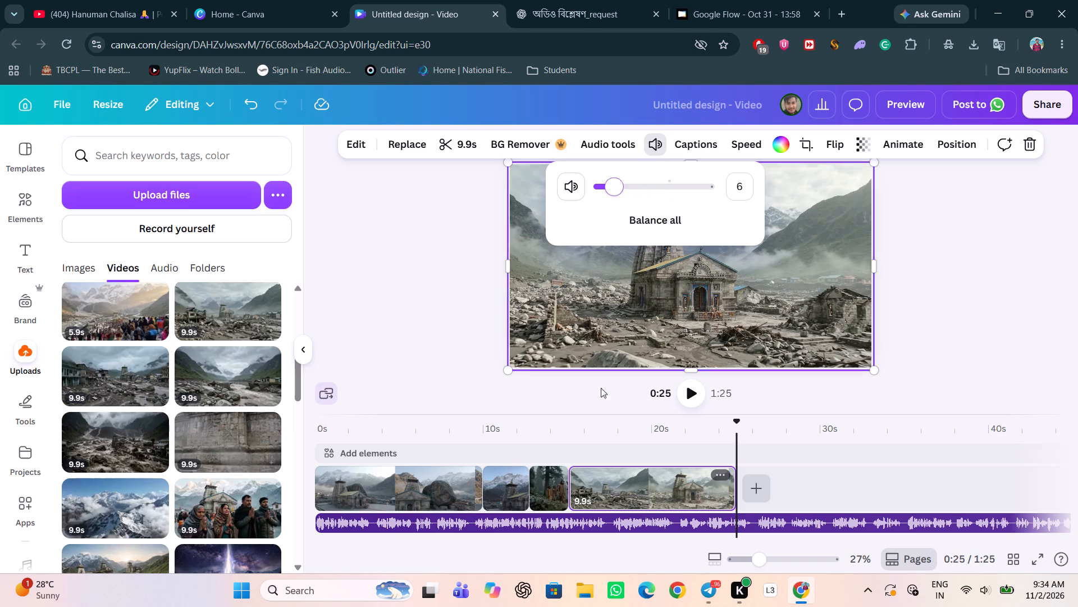
Shorten the second temple clip, just before the forest clip, to 1.8 s.
{"action": "left_click", "coordinate": [515, 436]}
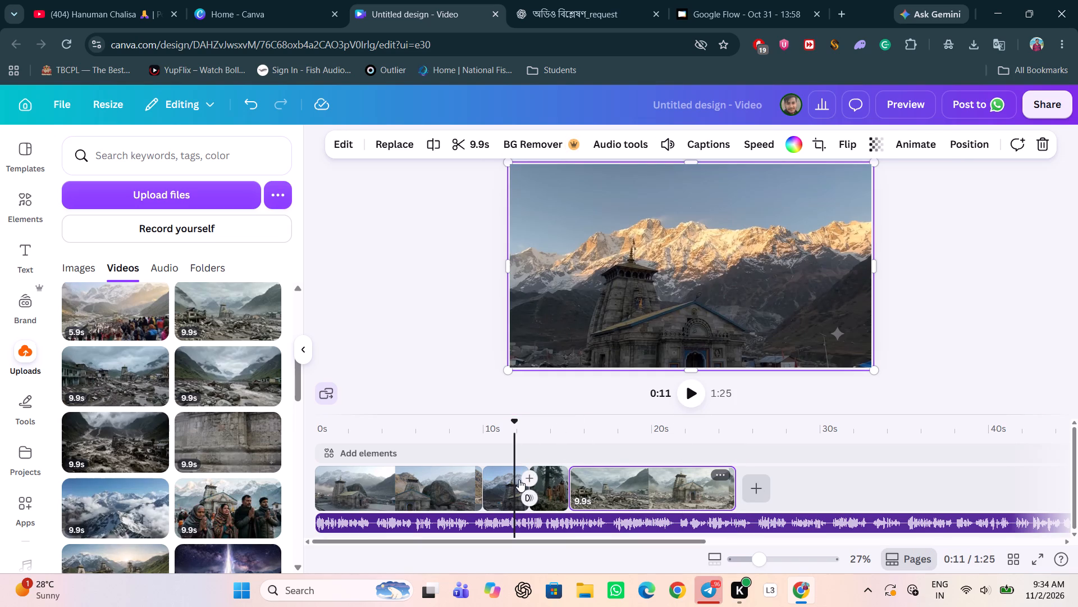
{"action": "left_click_drag", "start_coordinate": [519, 486], "coordinate": [511, 488]}
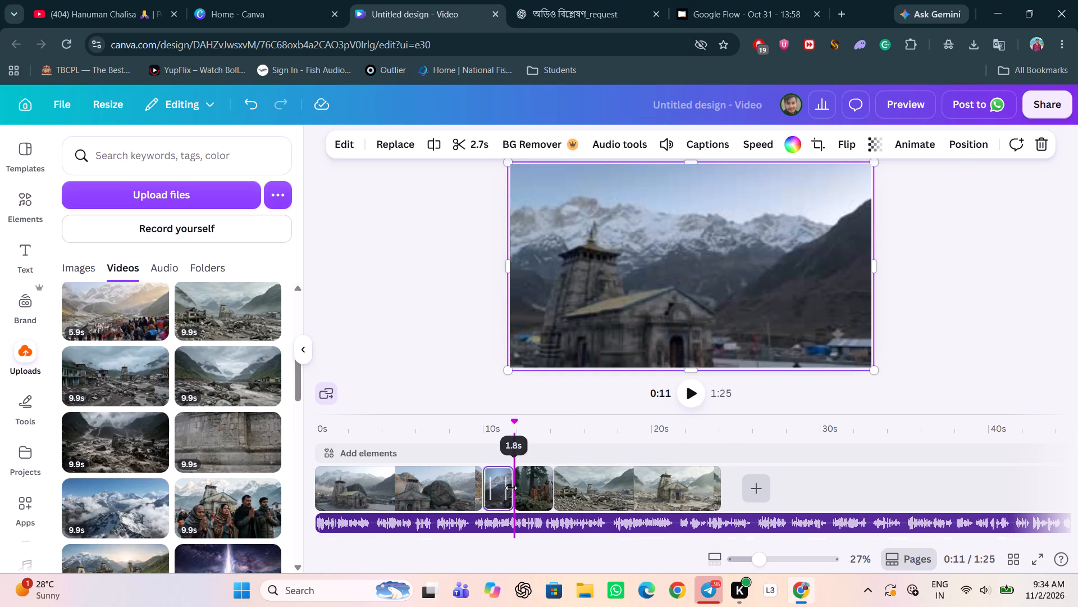
{"action": "left_click_drag", "start_coordinate": [511, 488], "coordinate": [509, 489]}
Replay the timeline from the second clip onward and trim the temple-among-rubble clip to 5.3 s at the narration cue.
{"action": "left_click", "coordinate": [479, 445]}
{"action": "left_click", "coordinate": [684, 391]}
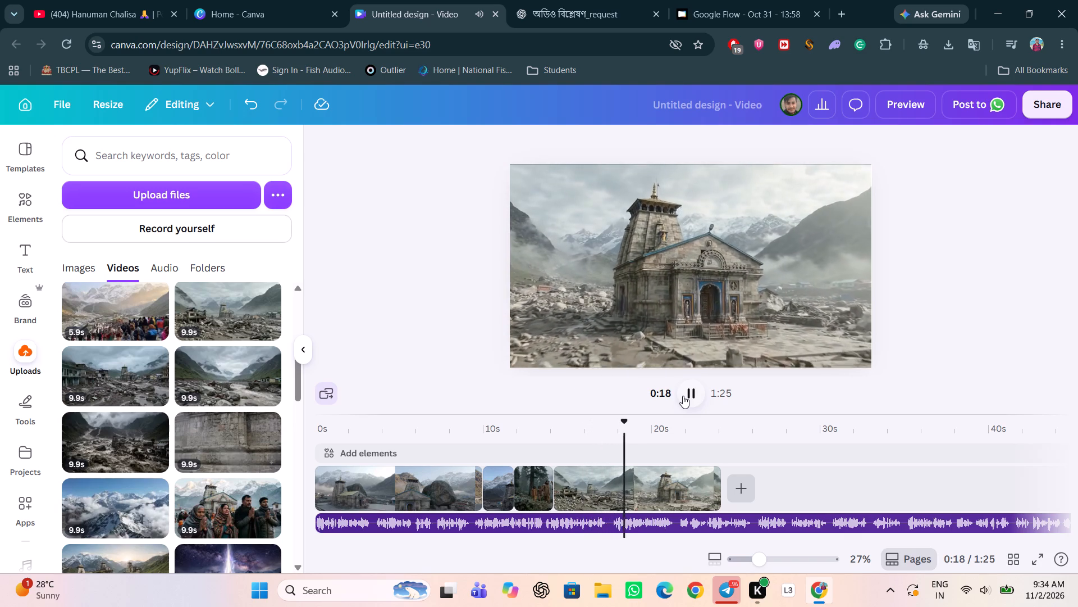
{"action": "left_click", "coordinate": [683, 396]}
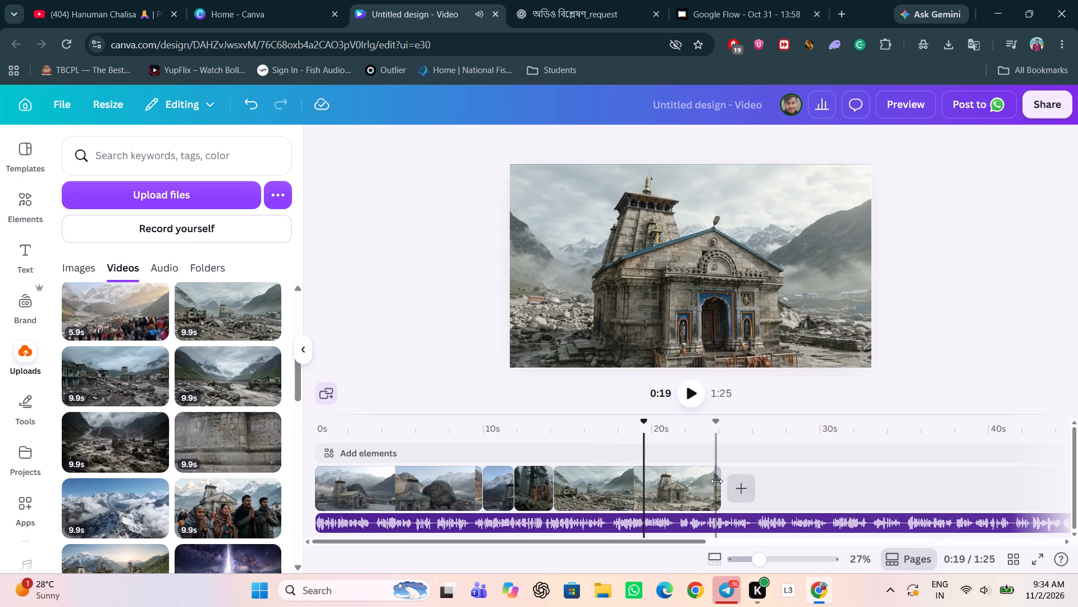
{"action": "left_click_drag", "start_coordinate": [718, 487], "coordinate": [641, 502]}
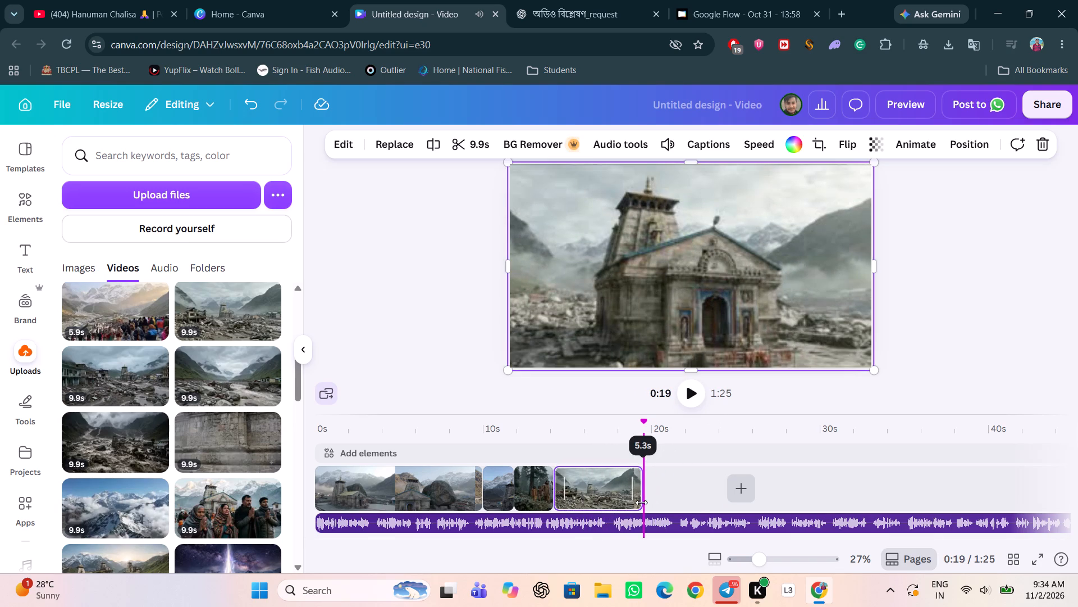
Trim the end of the temple-among-rubble clip to 5.1 s.
{"action": "left_click_drag", "start_coordinate": [641, 502], "coordinate": [637, 506]}
Add the 5.9-second clip of the crowd at the temple after the temple-among-rubble clip and set its volume to 9.
{"action": "scroll", "coordinate": [143, 378], "scroll_direction": "down", "scroll_amount": 1}
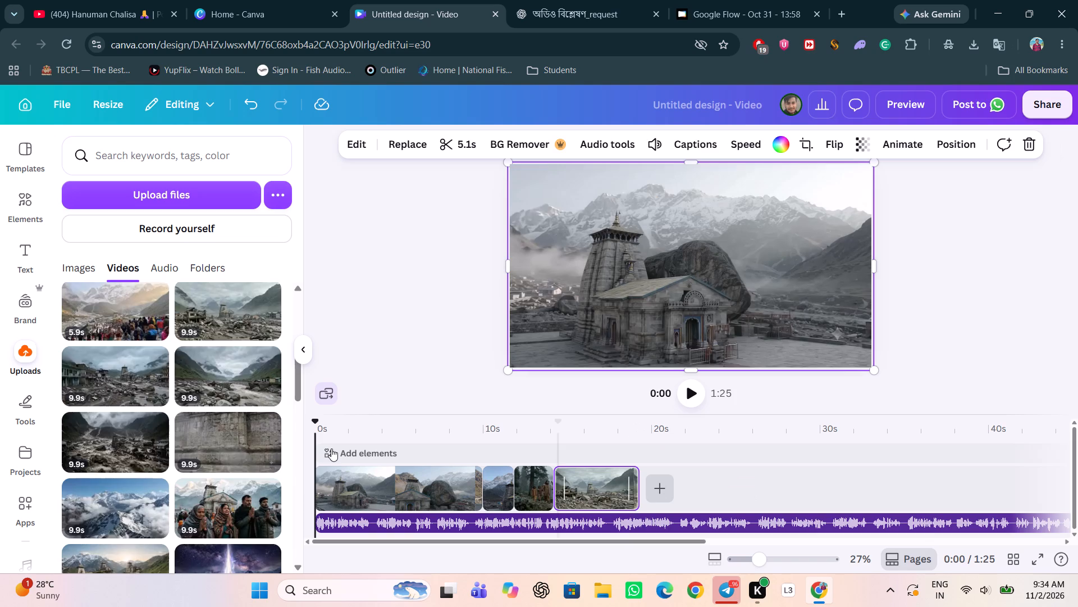
{"action": "scroll", "coordinate": [145, 374], "scroll_direction": "up", "scroll_amount": 1}
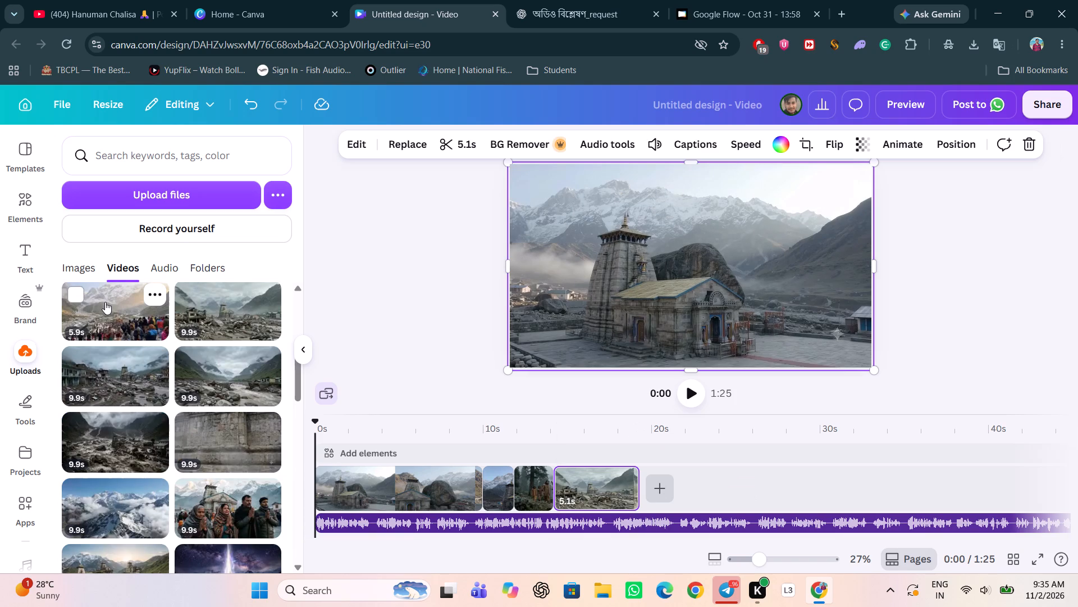
{"action": "left_click_drag", "start_coordinate": [105, 302], "coordinate": [687, 469]}
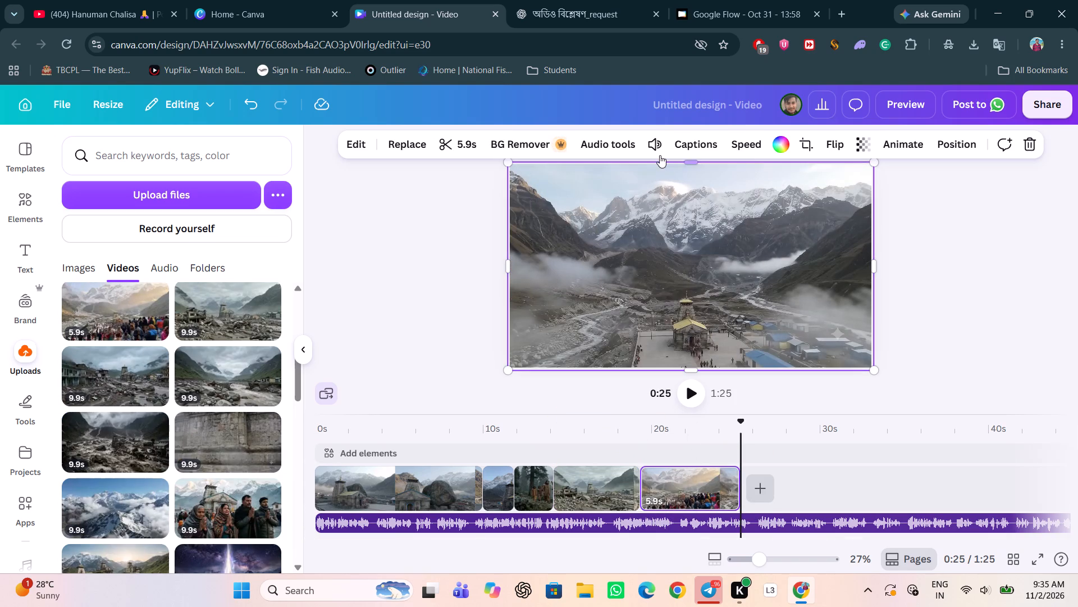
{"action": "left_click", "coordinate": [660, 155]}
{"action": "left_click_drag", "start_coordinate": [655, 188], "coordinate": [618, 194]}
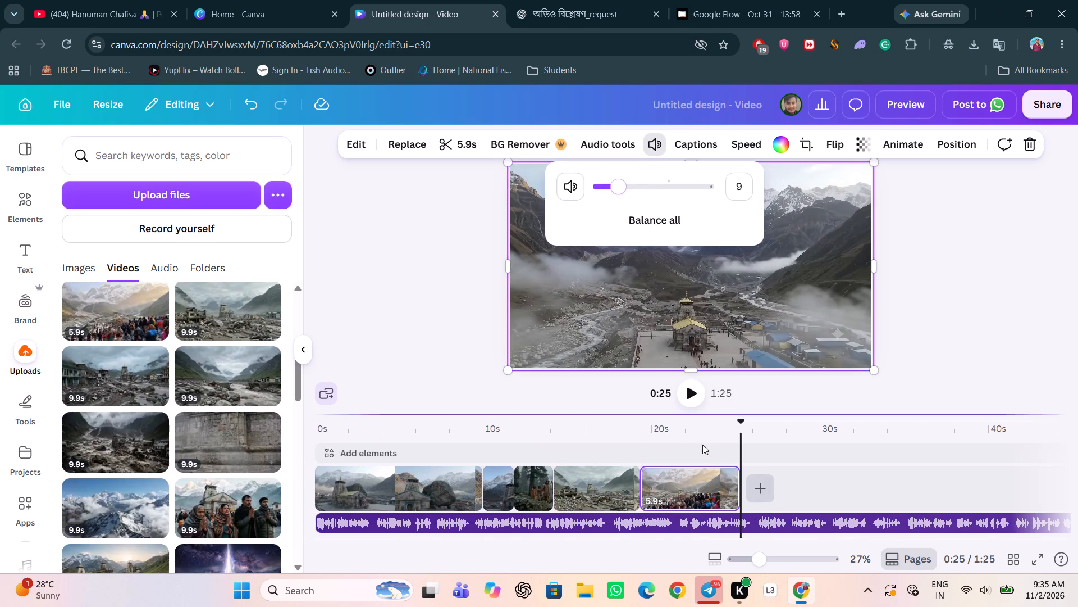
Play the timeline from about 18 s through the crowd clip to check it against the narration.
{"action": "left_click", "coordinate": [624, 442]}
{"action": "left_click", "coordinate": [694, 394]}
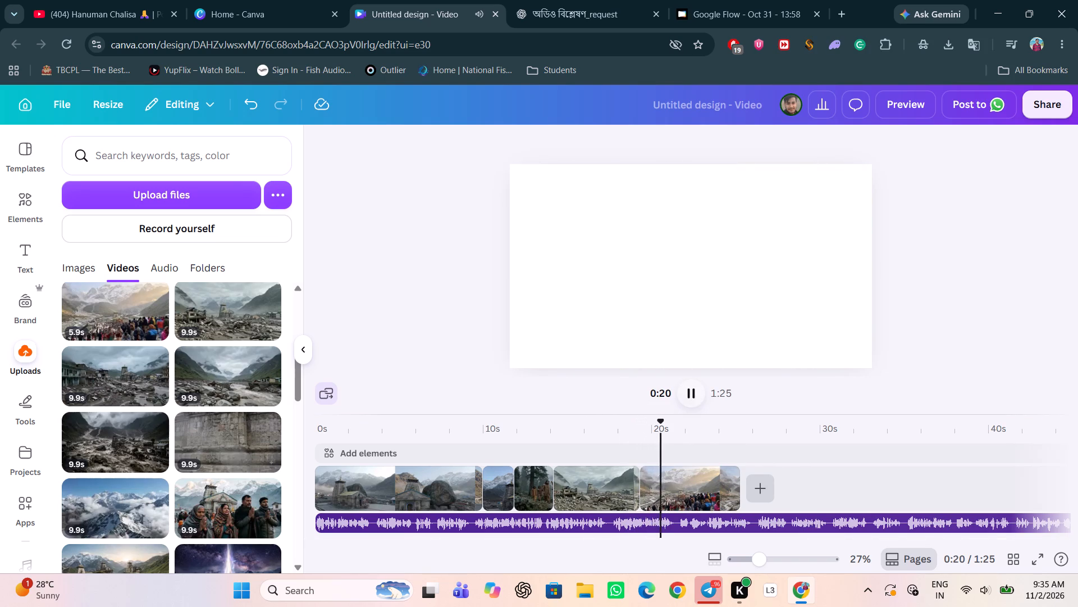
{"action": "left_click", "coordinate": [675, 492]}
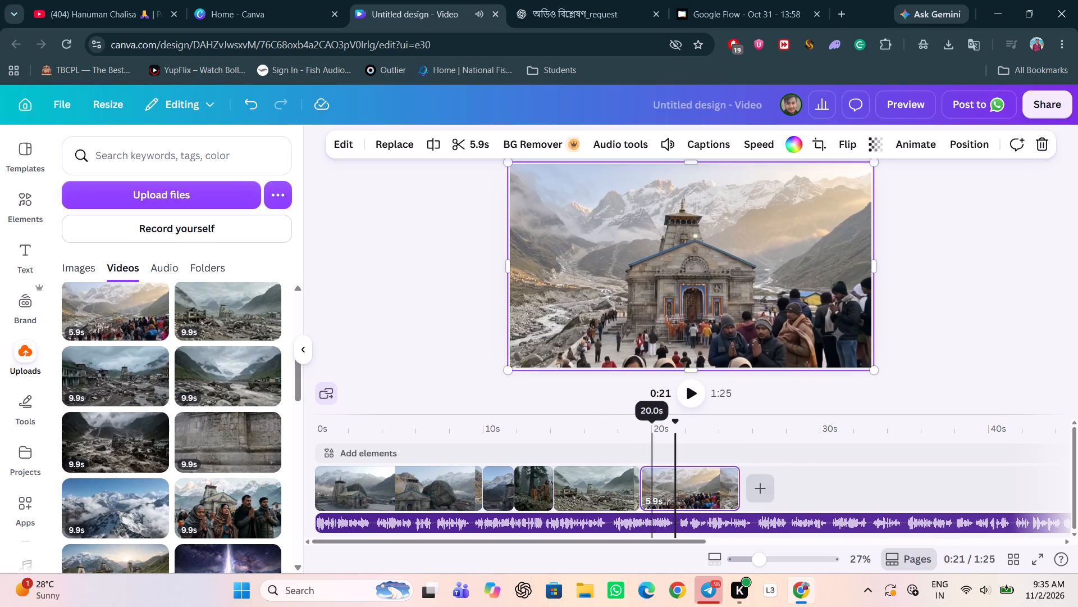
{"action": "left_click", "coordinate": [617, 428]}
{"action": "left_click", "coordinate": [690, 402]}
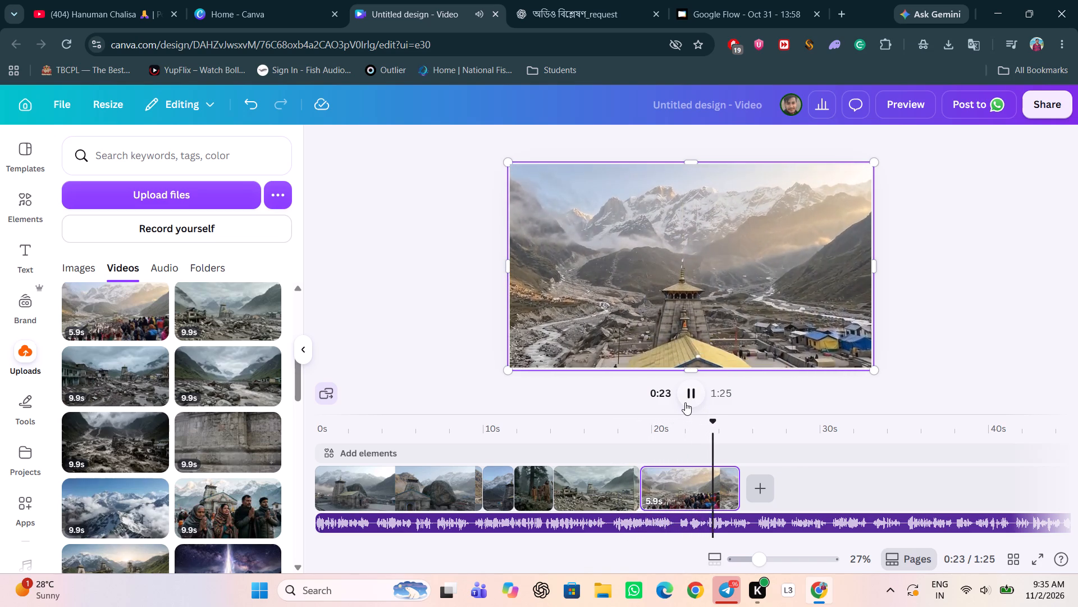
{"action": "left_click", "coordinate": [685, 402]}
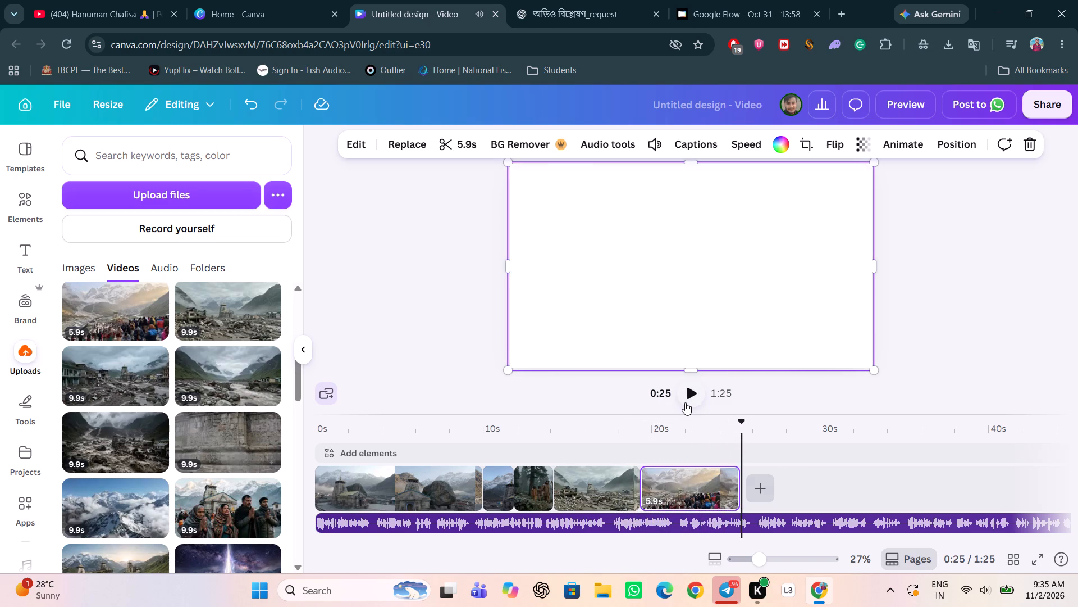
Add the 9.9-second clip of pilgrims on the market steps after the crowd clip and lower its volume.
{"action": "scroll", "coordinate": [201, 466], "scroll_direction": "down", "scroll_amount": 7}
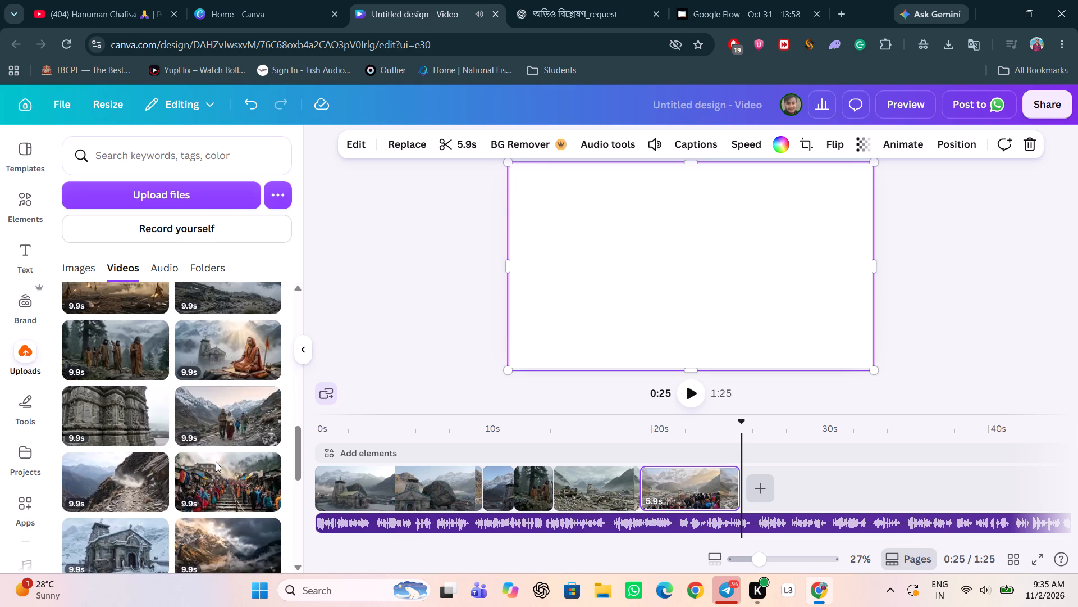
{"action": "left_click_drag", "start_coordinate": [214, 418], "coordinate": [739, 472]}
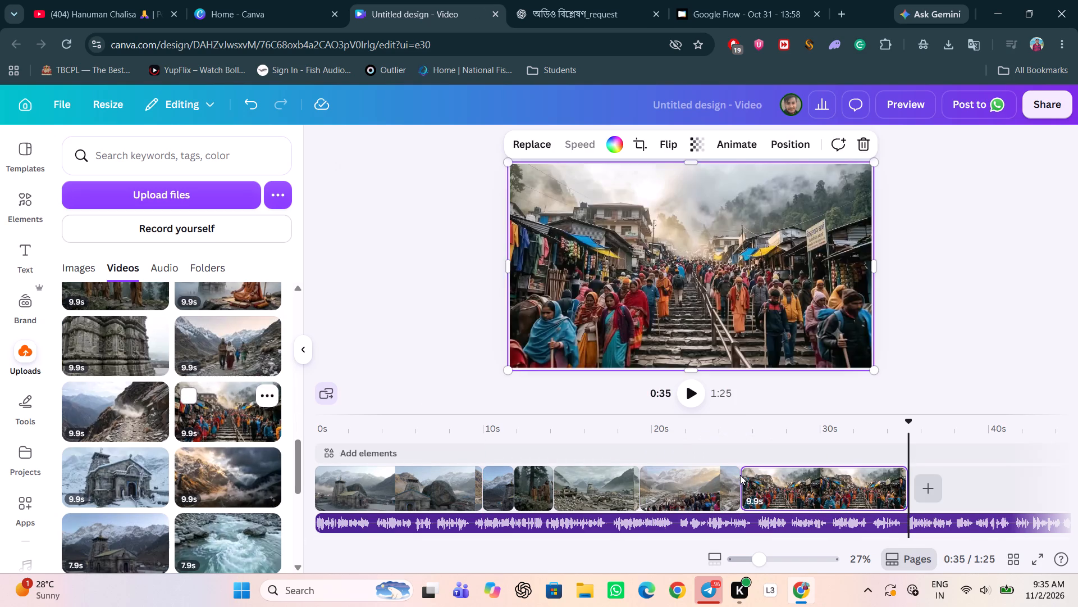
{"action": "left_click", "coordinate": [651, 147]}
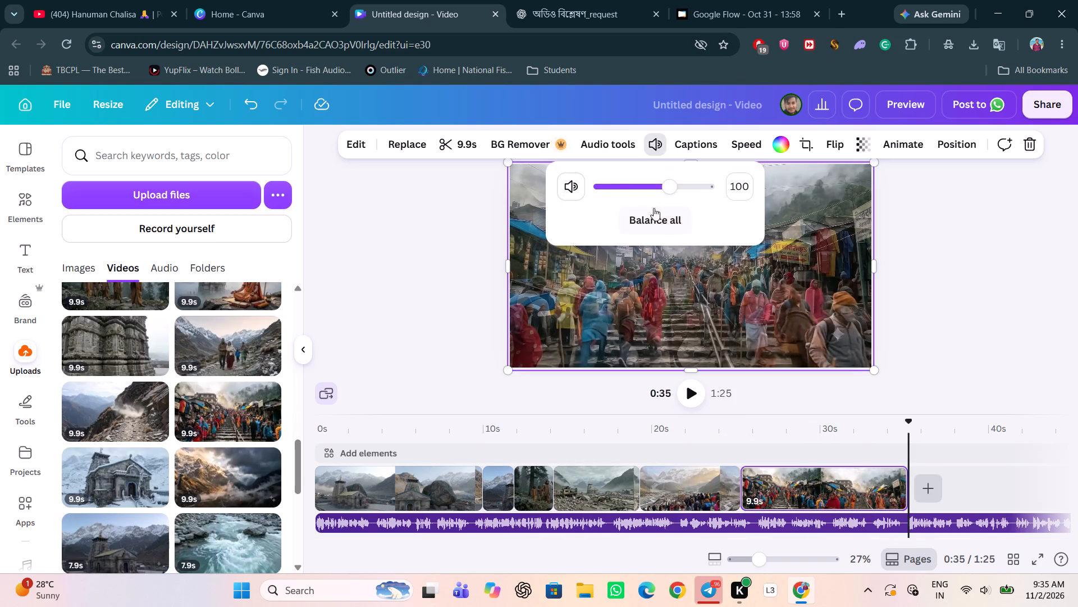
{"action": "left_click", "coordinate": [619, 186]}
Play the timeline from 21.7 s past the end of the market-steps clip to check the narration.
{"action": "left_click", "coordinate": [682, 439]}
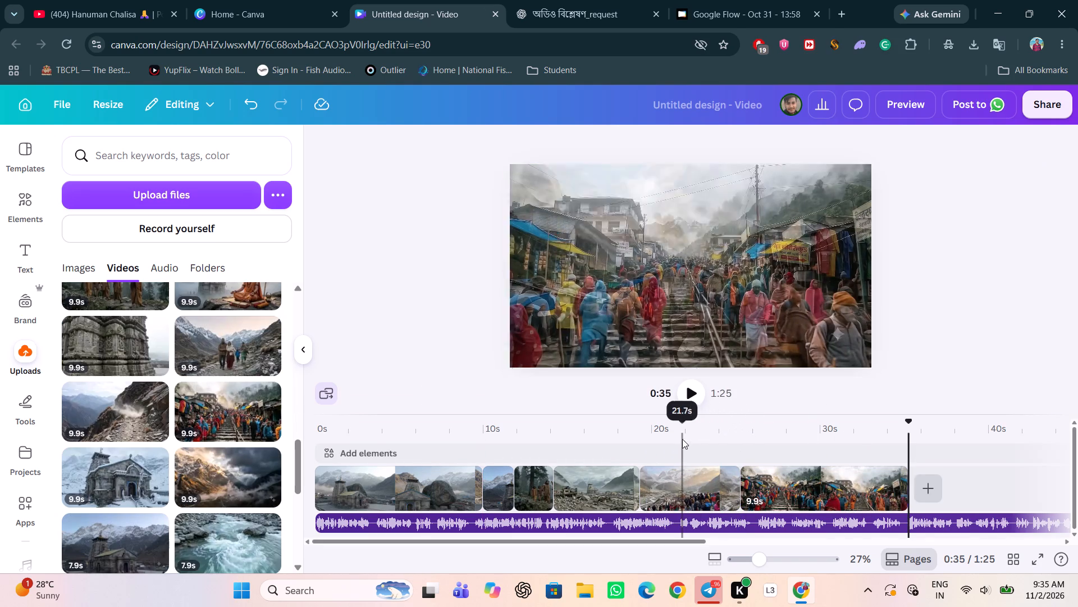
{"action": "left_click", "coordinate": [693, 396]}
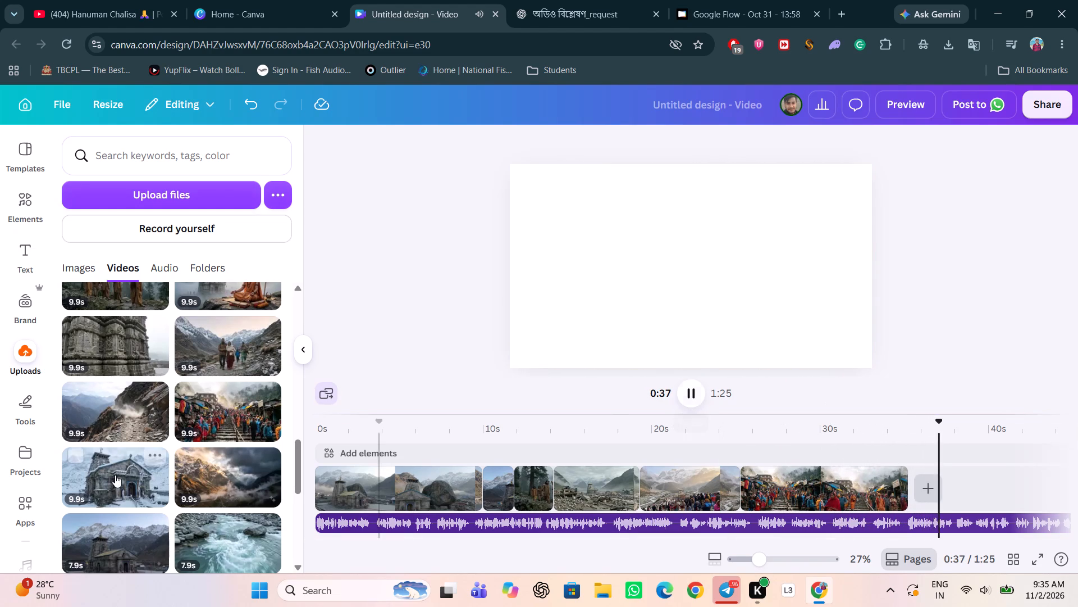
{"action": "left_click", "coordinate": [693, 389]}
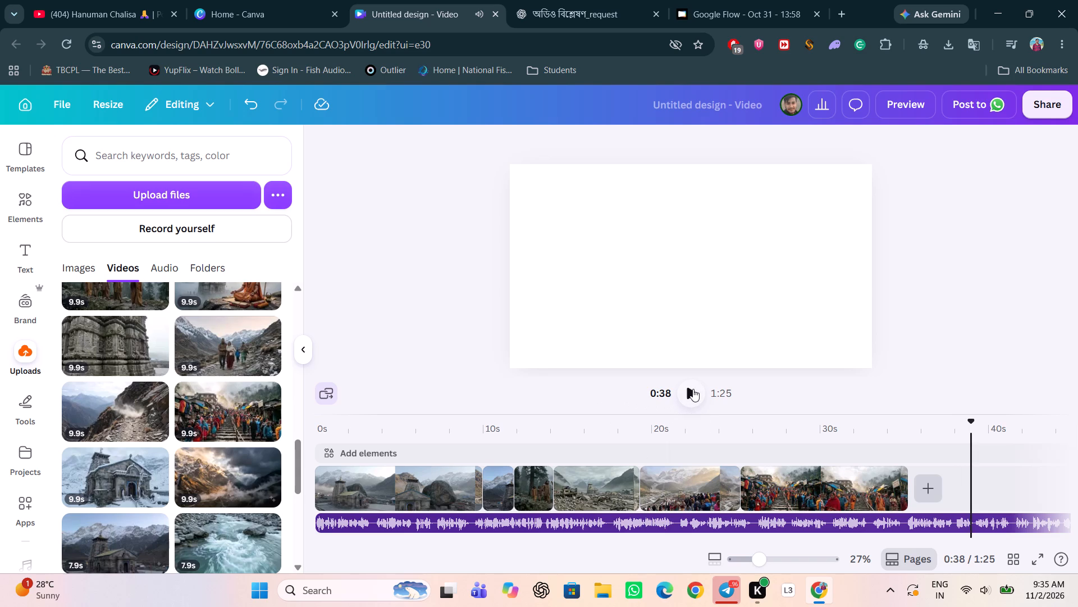
Find the 9.9-second clip of sunlit mountains under dark clouds in the uploads and add it after the market-steps clip.
{"action": "scroll", "coordinate": [148, 489], "scroll_direction": "down", "scroll_amount": 2}
{"action": "scroll", "coordinate": [168, 499], "scroll_direction": "up", "scroll_amount": 5}
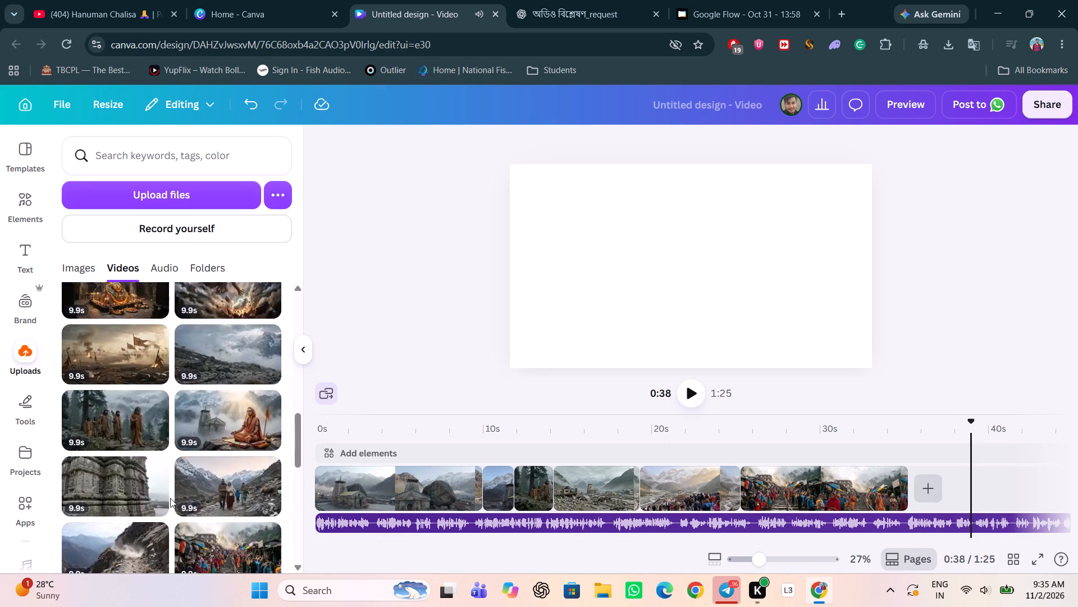
{"action": "scroll", "coordinate": [170, 498], "scroll_direction": "up", "scroll_amount": 11}
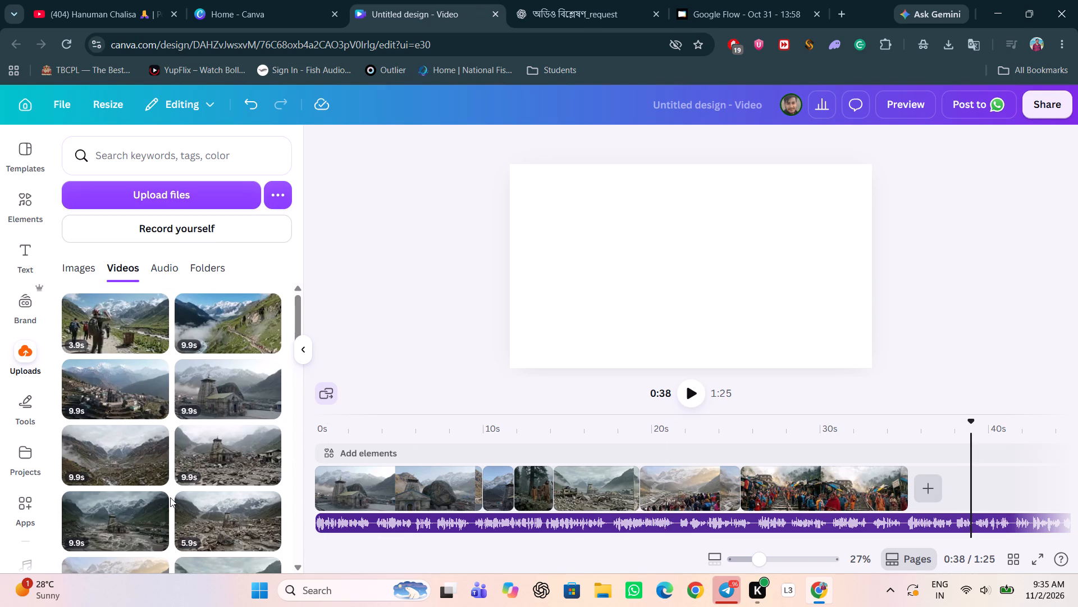
{"action": "scroll", "coordinate": [170, 497], "scroll_direction": "down", "scroll_amount": 6}
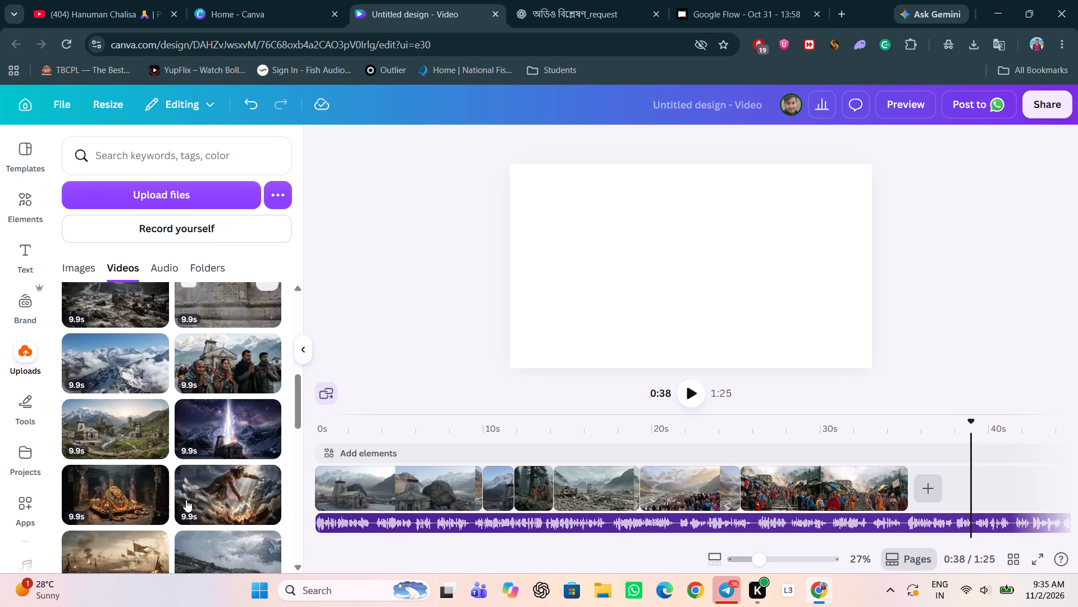
{"action": "scroll", "coordinate": [186, 501], "scroll_direction": "down", "scroll_amount": 7}
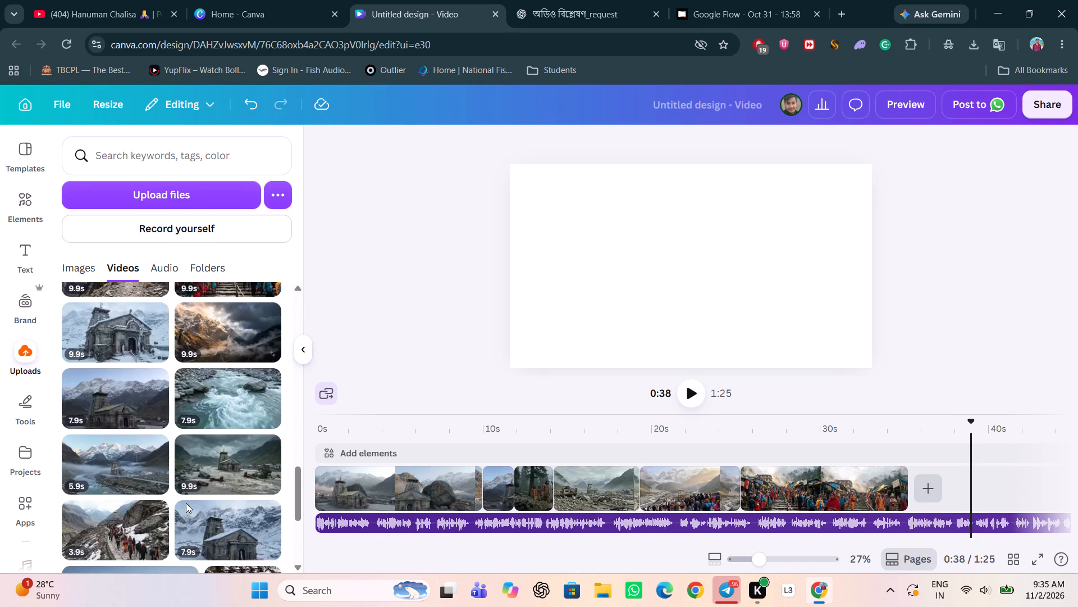
{"action": "scroll", "coordinate": [186, 503], "scroll_direction": "down", "scroll_amount": 3}
{"action": "scroll", "coordinate": [186, 503], "scroll_direction": "up", "scroll_amount": 2}
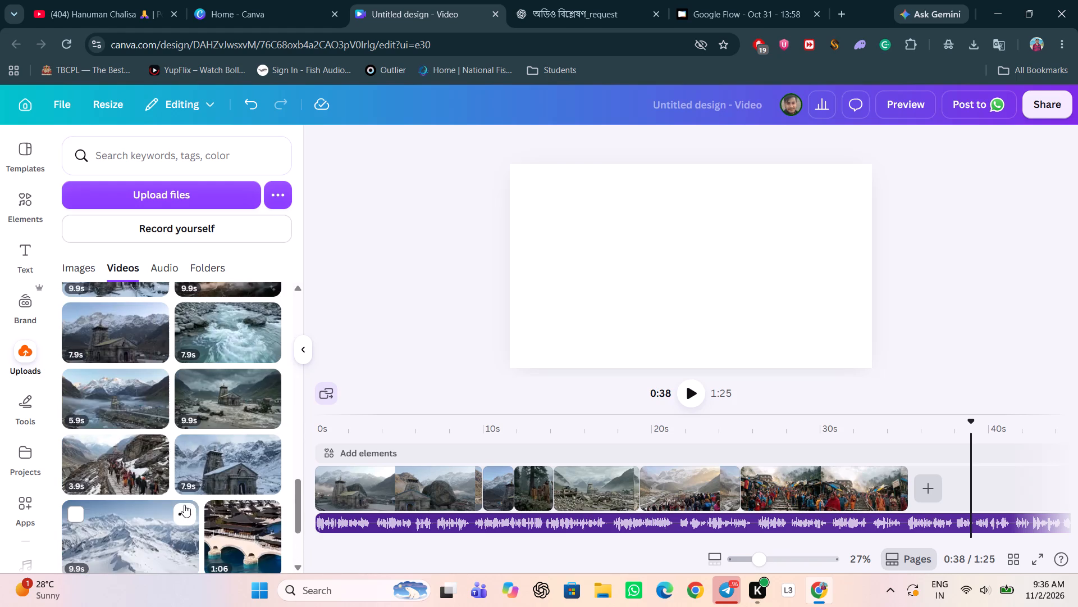
{"action": "scroll", "coordinate": [182, 506], "scroll_direction": "up", "scroll_amount": 2}
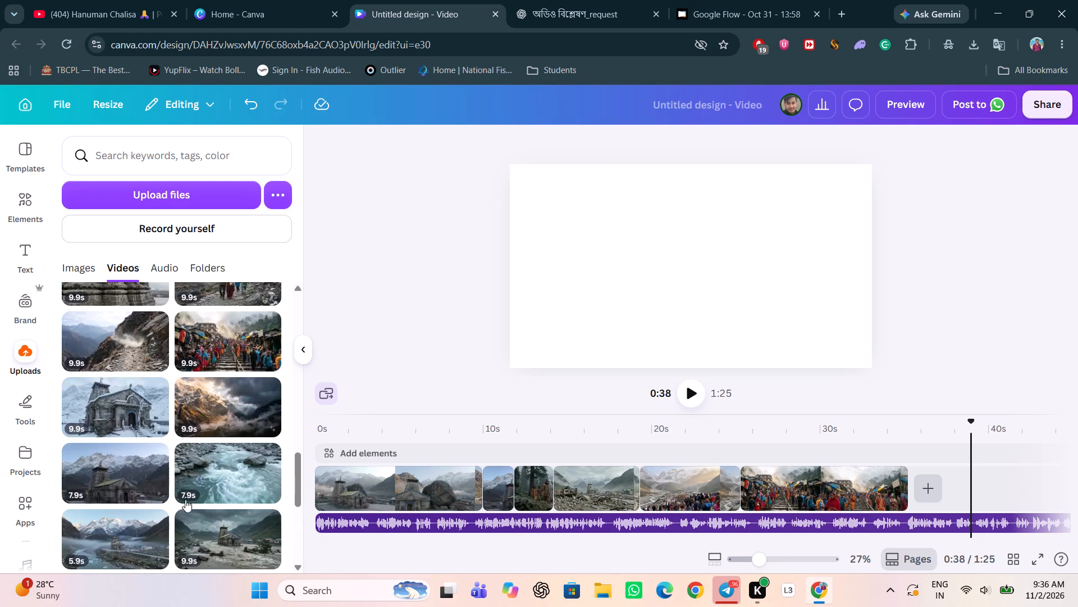
{"action": "left_click_drag", "start_coordinate": [215, 413], "coordinate": [934, 474]}
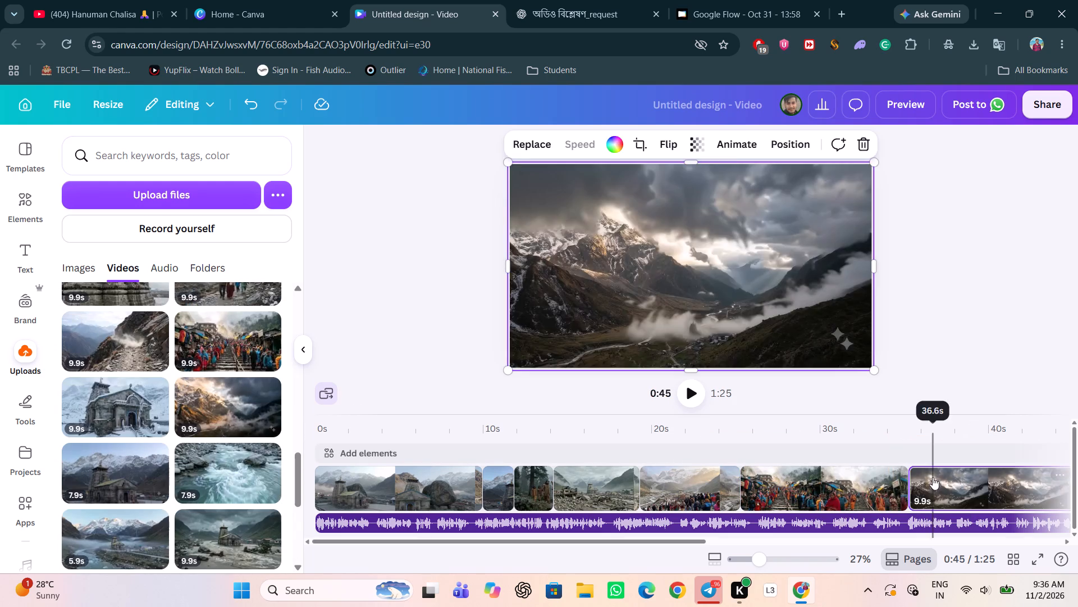
Play the timeline from about 34 s into the cloudy-mountain clip to check it against the narration.
{"action": "left_click", "coordinate": [689, 392]}
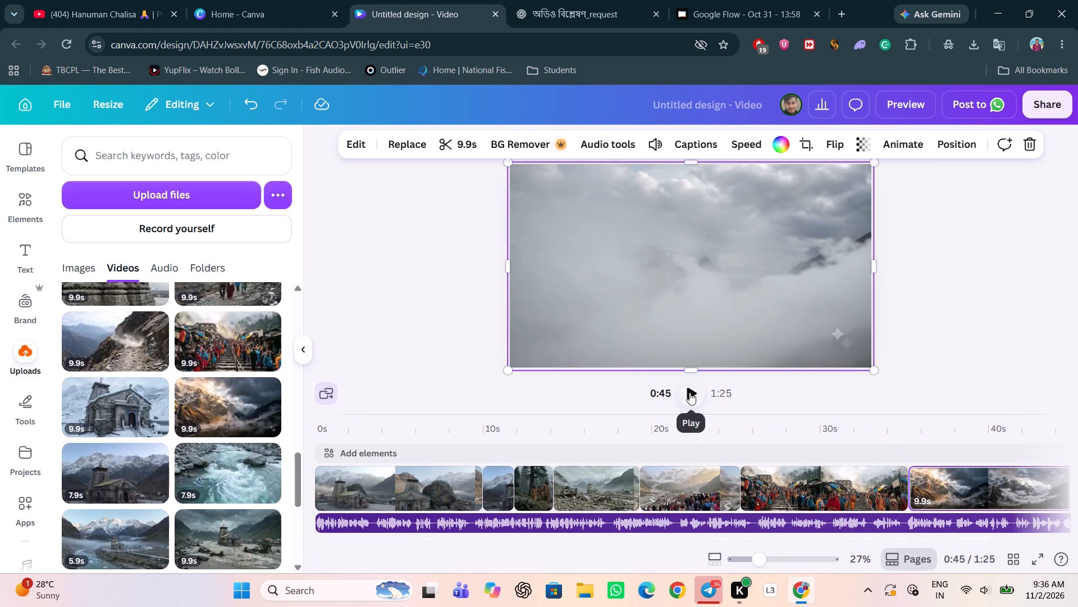
{"action": "left_click", "coordinate": [452, 443]}
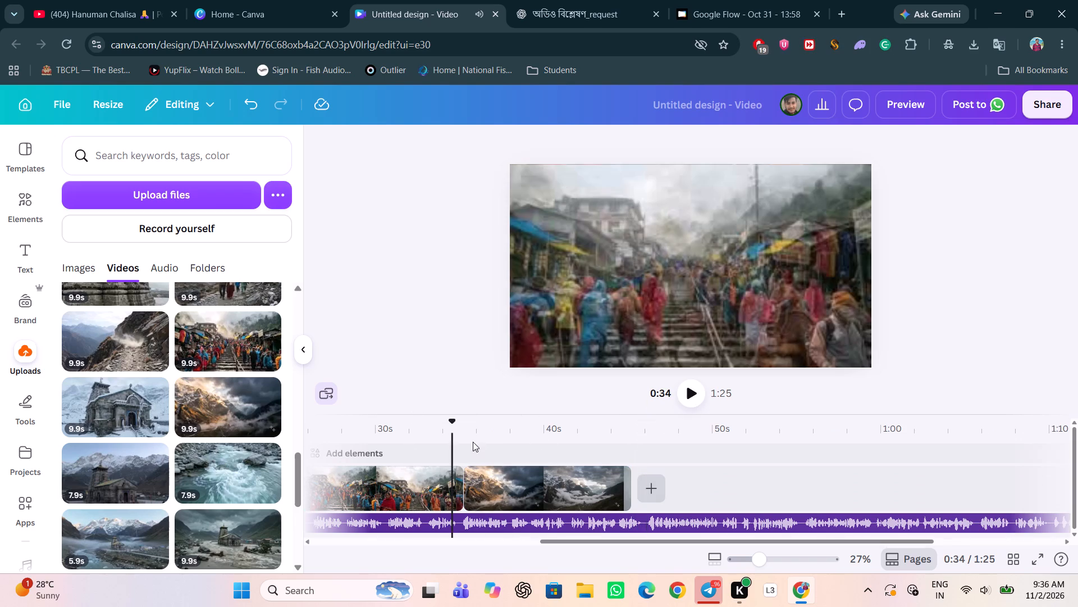
{"action": "left_click", "coordinate": [689, 395]}
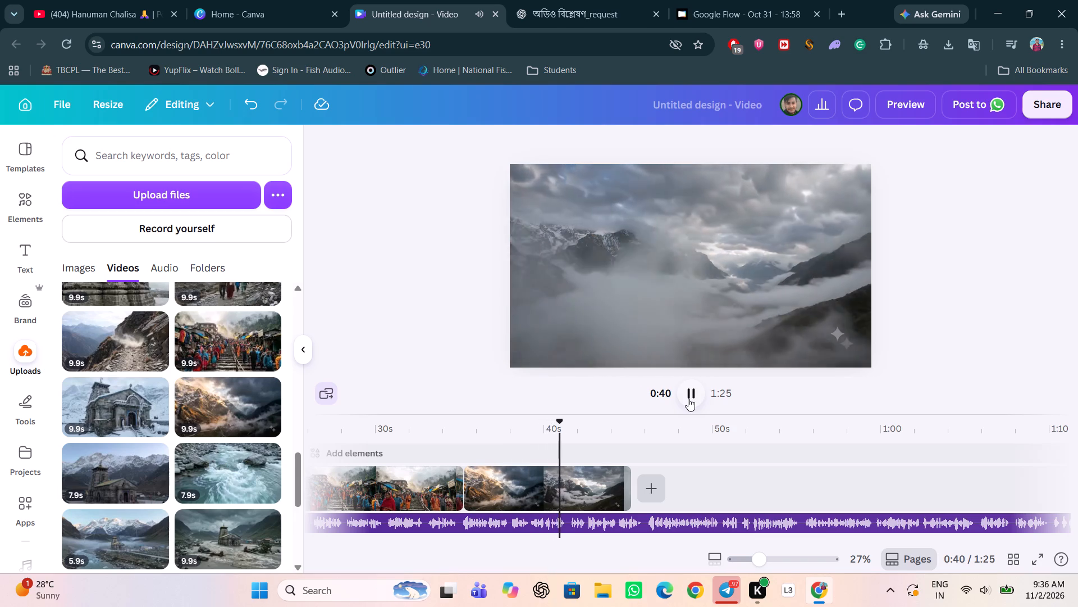
{"action": "left_click", "coordinate": [688, 398]}
Lower the volume of the cloudy-mountain clip well below 100.
{"action": "left_click", "coordinate": [561, 482]}
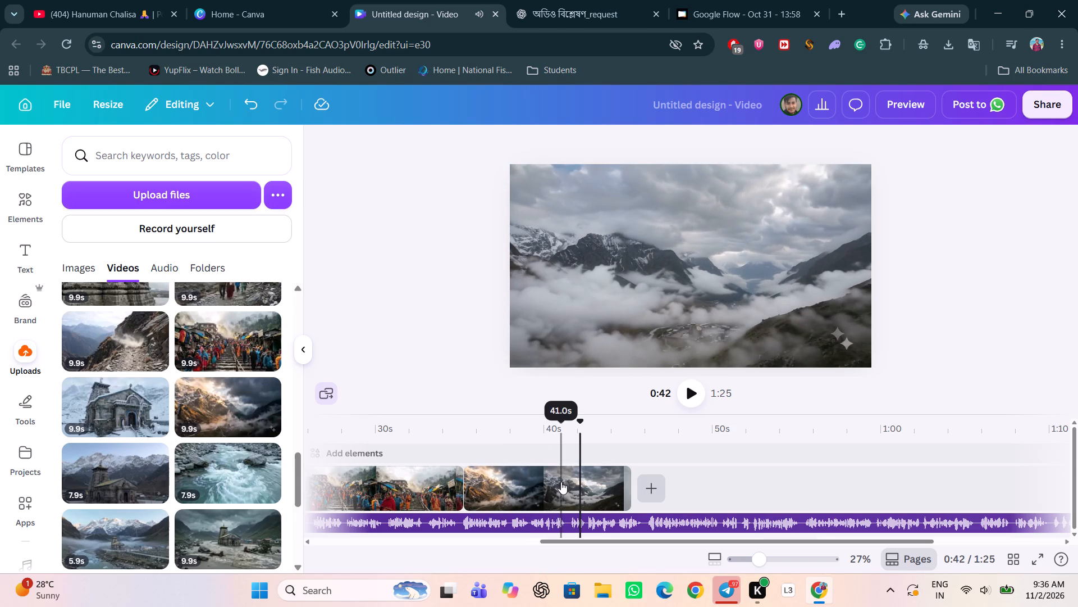
{"action": "left_click", "coordinate": [674, 145]}
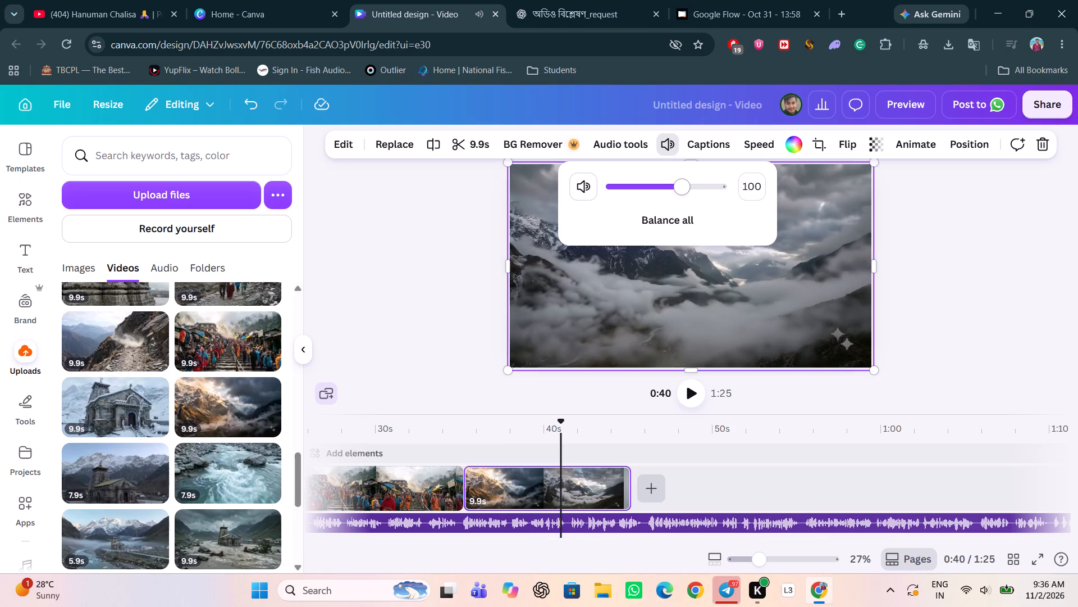
{"action": "left_click_drag", "start_coordinate": [680, 191], "coordinate": [630, 212]}
Play the rest of the cloudy-mountain clip to check its sound and the narration.
{"action": "left_click", "coordinate": [682, 397]}
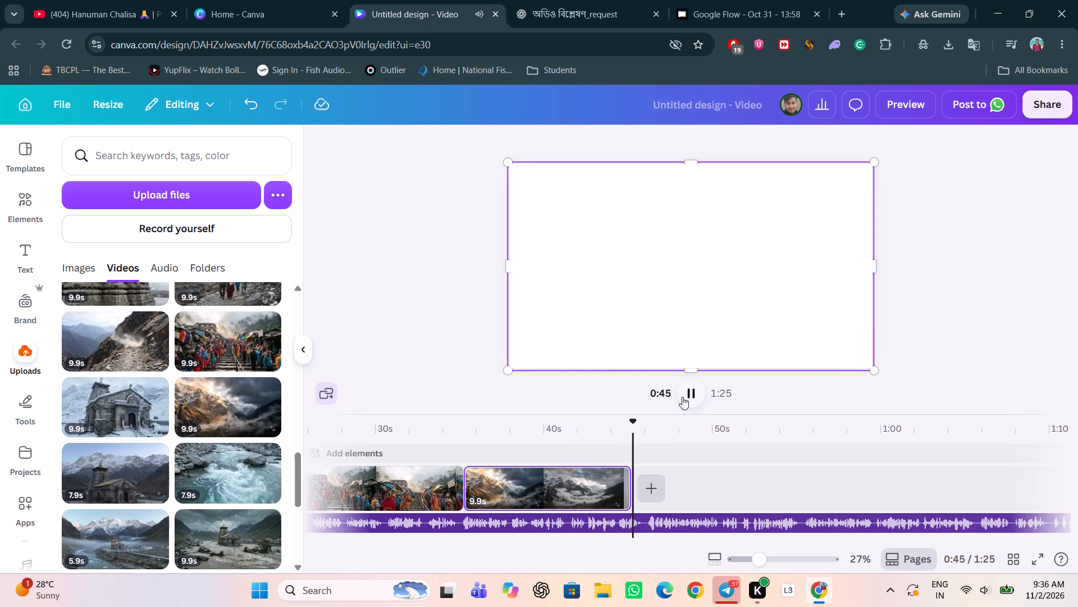
{"action": "left_click", "coordinate": [682, 397]}
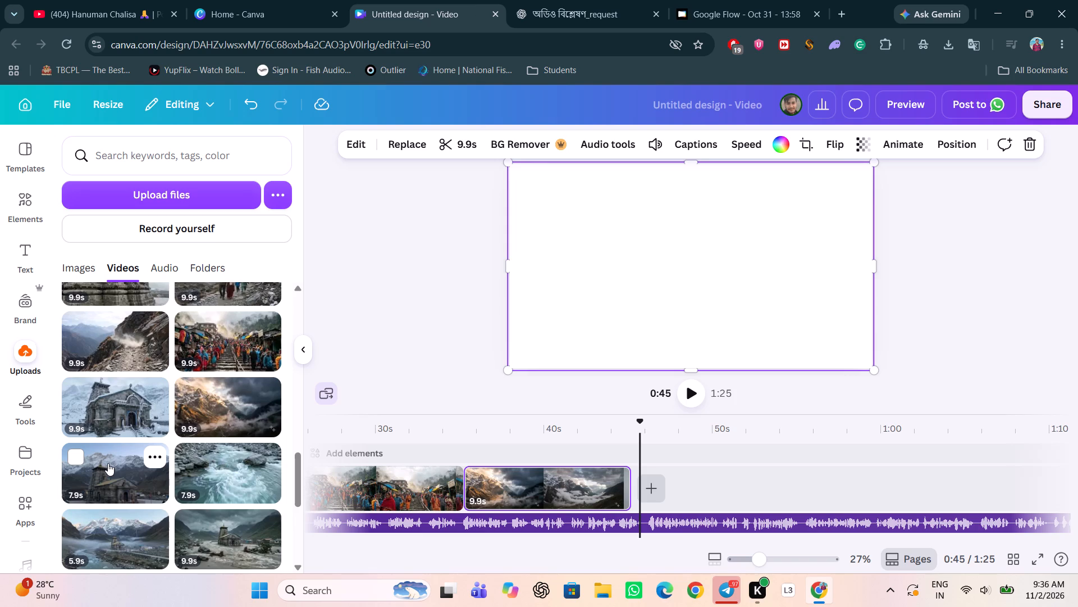
Add the 7.9-second clip of the temple below the peaks after the cloudy-mountain clip and set its volume to 5.
{"action": "left_click_drag", "start_coordinate": [108, 463], "coordinate": [680, 463]}
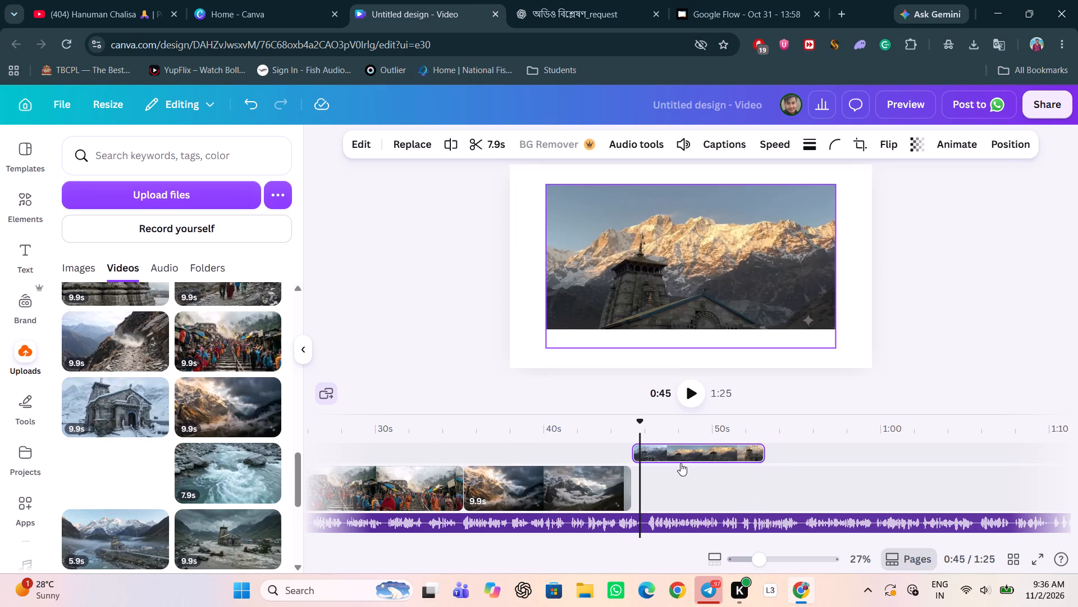
{"action": "left_click_drag", "start_coordinate": [670, 451], "coordinate": [670, 481]}
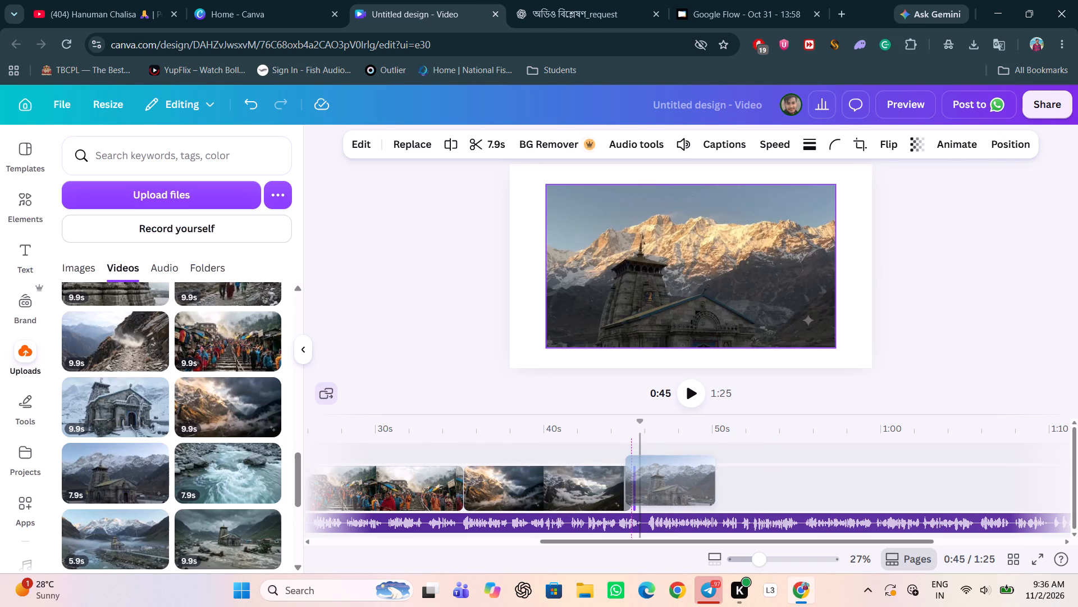
{"action": "left_click", "coordinate": [663, 148]}
{"action": "left_click_drag", "start_coordinate": [669, 185], "coordinate": [622, 197]}
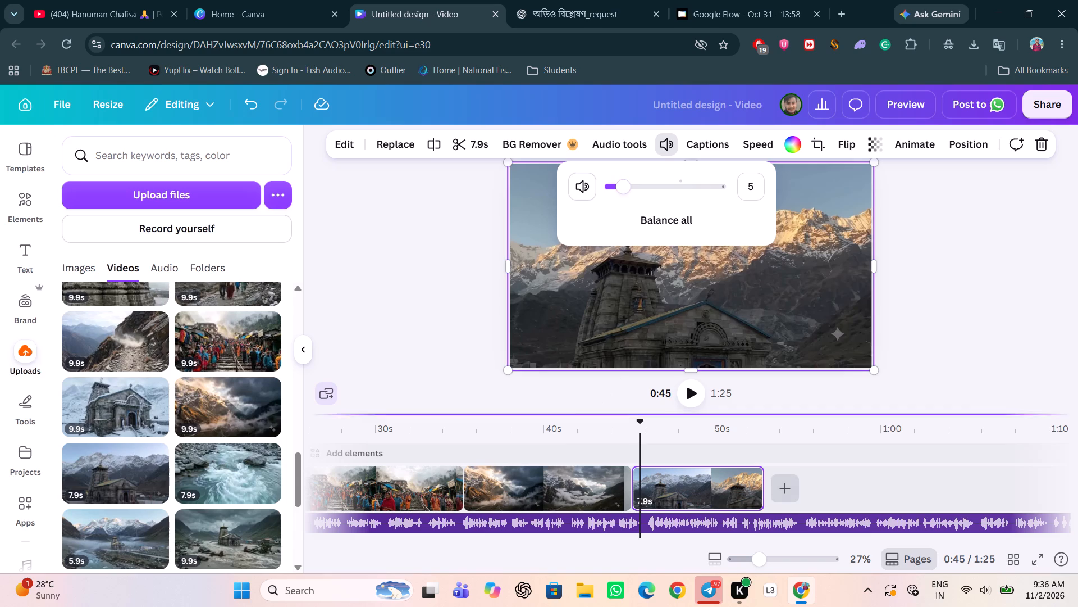
Play the timeline from about 42 s through the 7.9-second temple clip to check it against the narration.
{"action": "left_click", "coordinate": [575, 434]}
{"action": "left_click", "coordinate": [683, 393]}
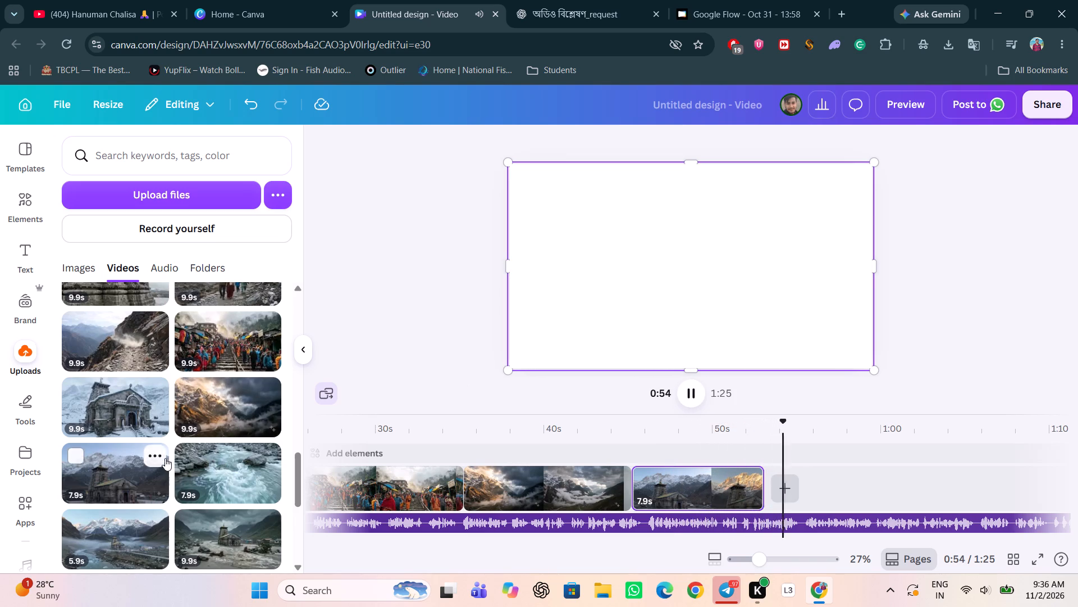
Add the 9.9-second clip of snowy peaks above the clouds after the 7.9-second temple clip.
{"action": "scroll", "coordinate": [160, 437], "scroll_direction": "up", "scroll_amount": 5}
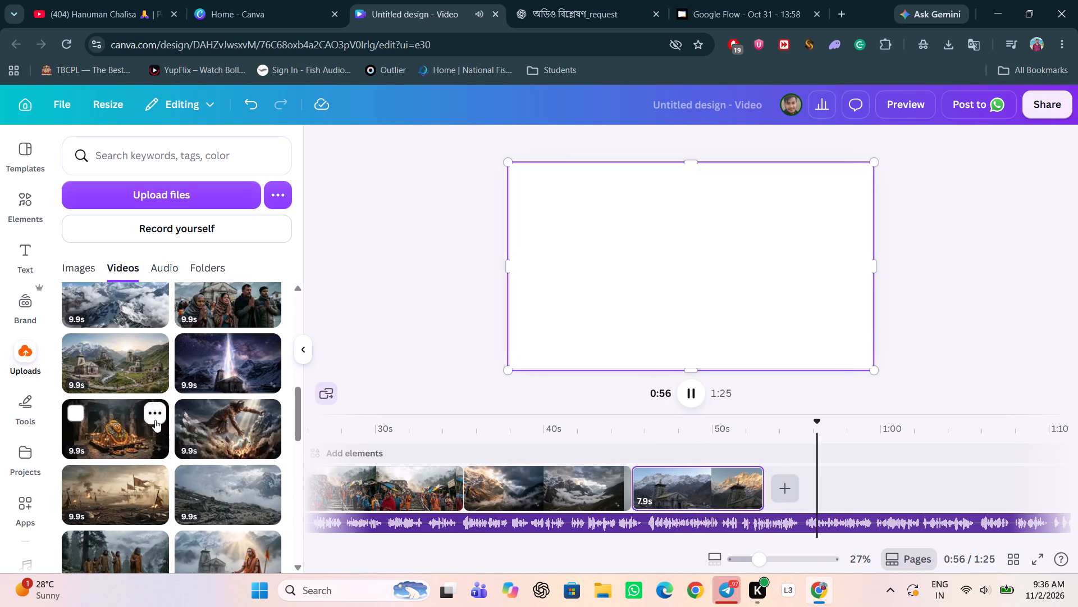
{"action": "scroll", "coordinate": [155, 420], "scroll_direction": "up", "scroll_amount": 1}
{"action": "left_click_drag", "start_coordinate": [109, 365], "coordinate": [836, 468]}
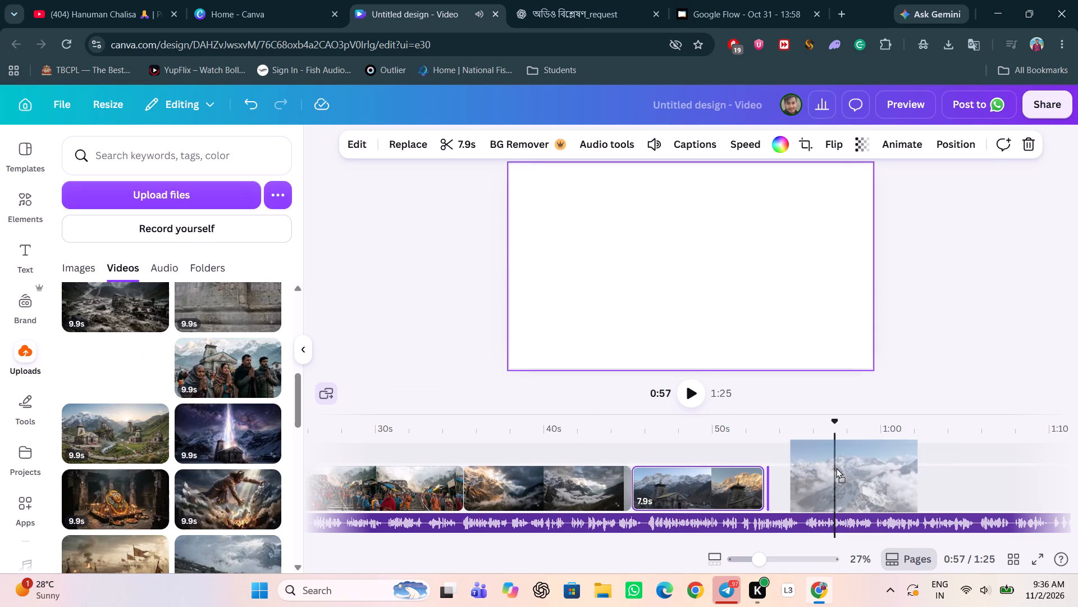
{"action": "left_click_drag", "start_coordinate": [836, 468], "coordinate": [810, 473]}
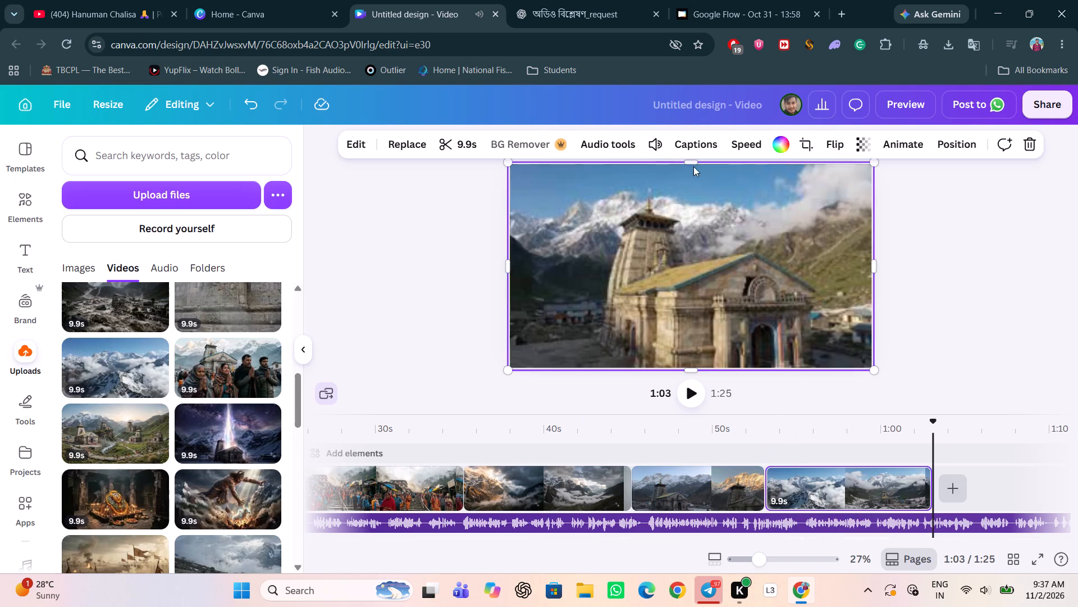
Set the volume of the 9.9-second snowy-peaks clip to 7.
{"action": "left_click", "coordinate": [650, 148]}
{"action": "left_click", "coordinate": [615, 183]}
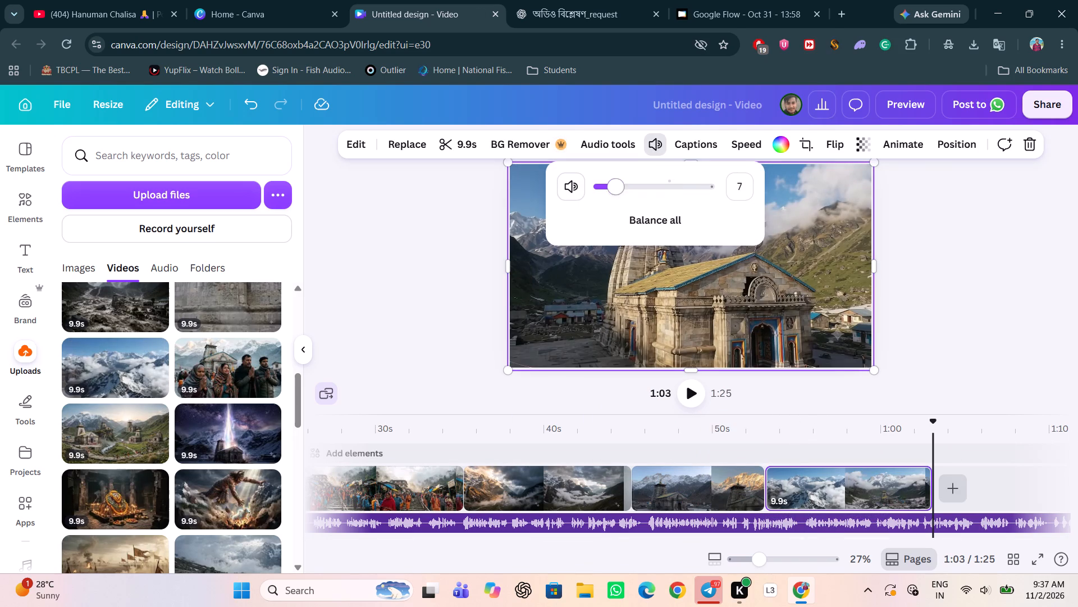
Play the timeline from about 51 s through the snowy-peaks clip to check it against the narration.
{"action": "left_click", "coordinate": [737, 422]}
{"action": "left_click", "coordinate": [684, 395]}
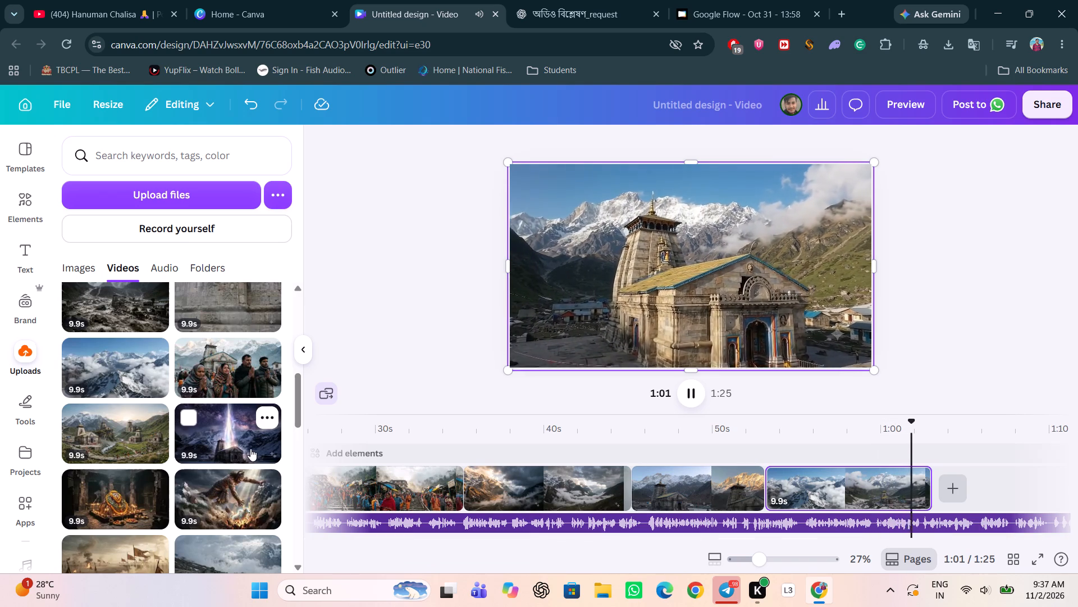
Add the 9.9-second clip of the green mountain trail after the snowy-peaks clip and set its volume to 7.
{"action": "scroll", "coordinate": [267, 450], "scroll_direction": "down", "scroll_amount": 2}
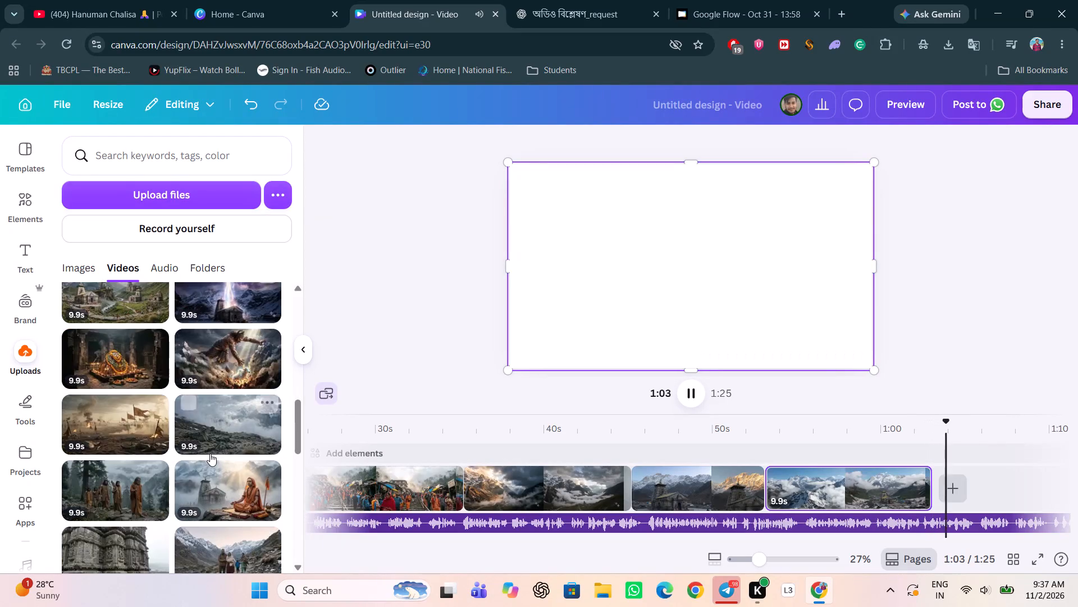
{"action": "scroll", "coordinate": [205, 454], "scroll_direction": "down", "scroll_amount": 4}
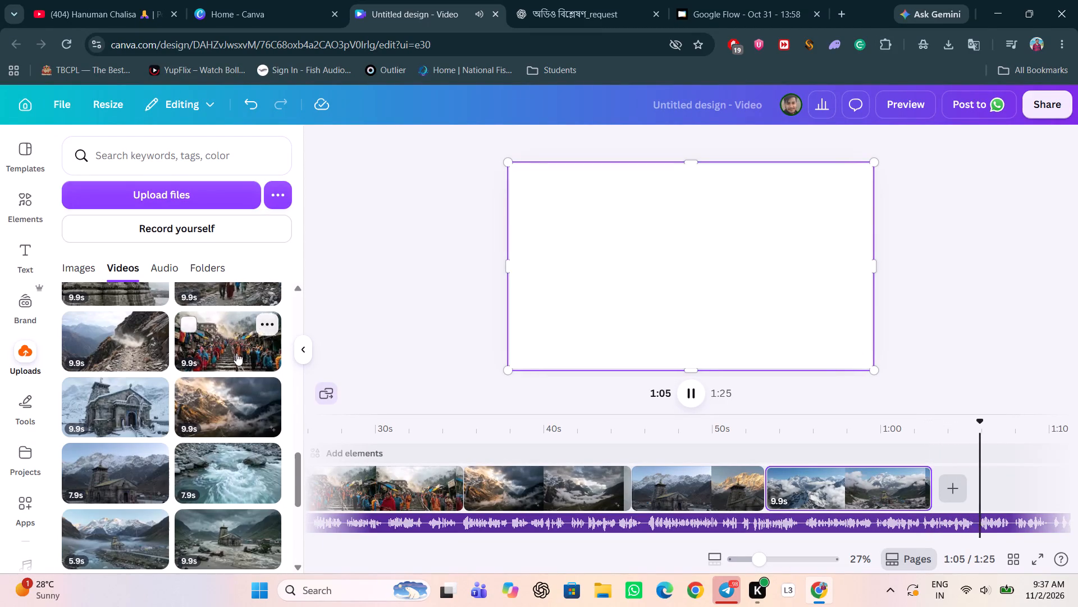
{"action": "scroll", "coordinate": [210, 428], "scroll_direction": "down", "scroll_amount": 5}
{"action": "scroll", "coordinate": [214, 425], "scroll_direction": "up", "scroll_amount": 17}
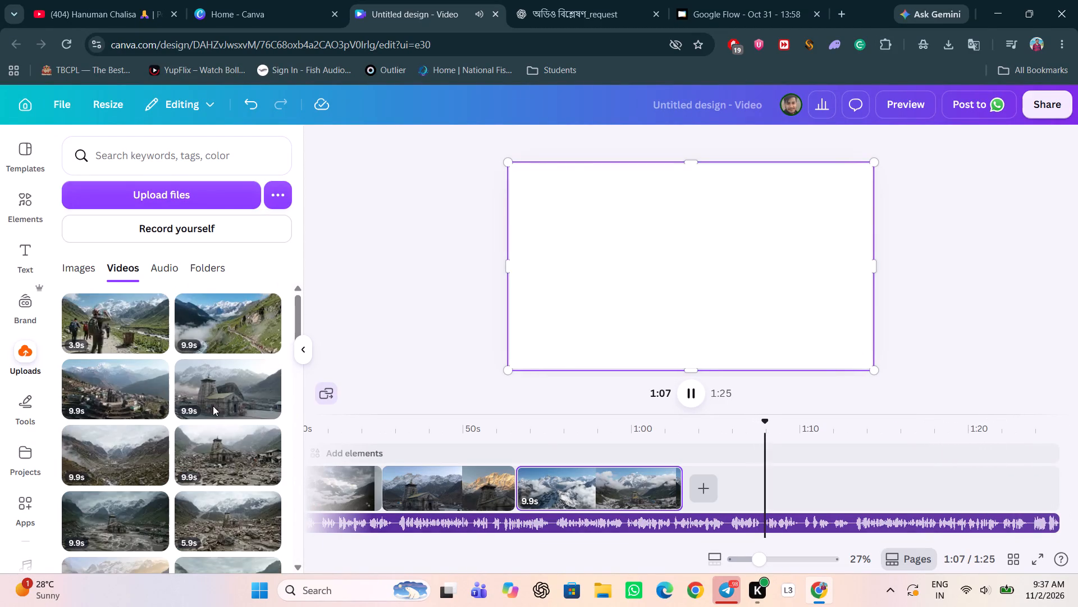
{"action": "scroll", "coordinate": [213, 406], "scroll_direction": "up", "scroll_amount": 4}
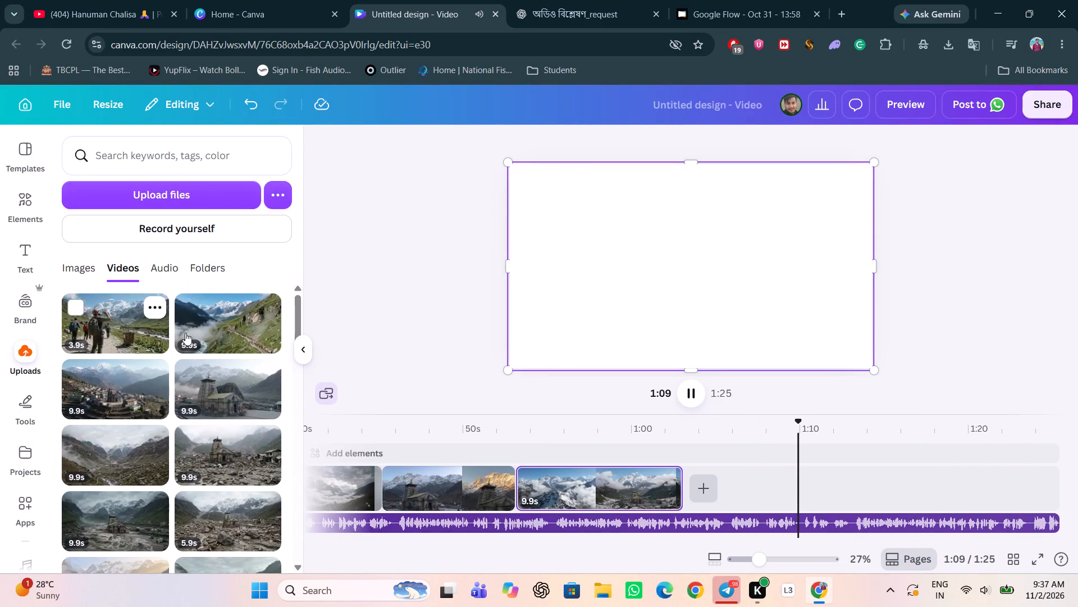
{"action": "left_click_drag", "start_coordinate": [209, 324], "coordinate": [719, 473]}
{"action": "left_click", "coordinate": [654, 151]}
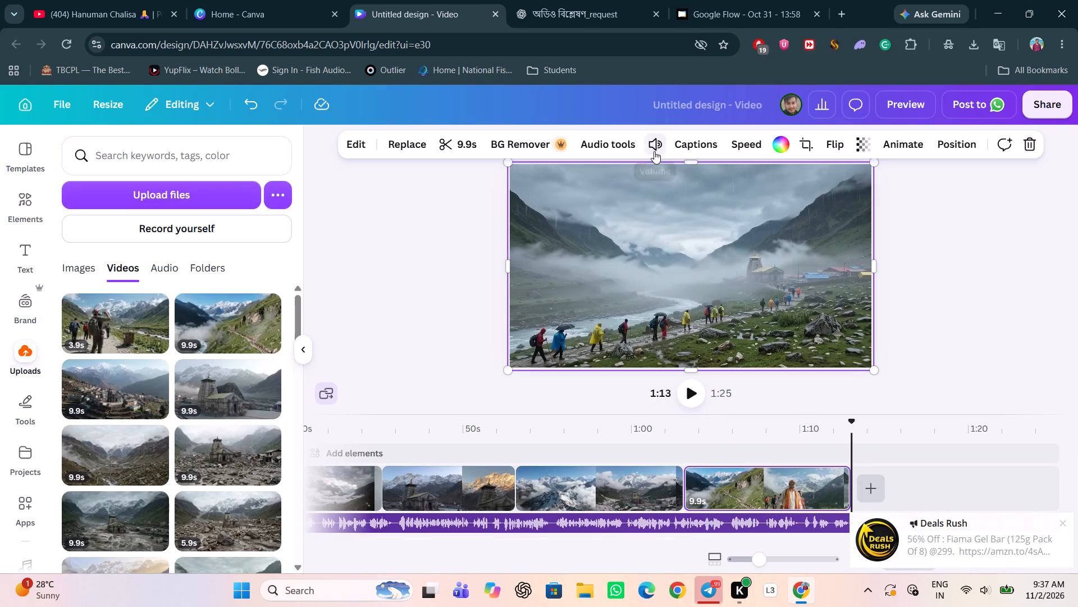
{"action": "left_click", "coordinate": [615, 184]}
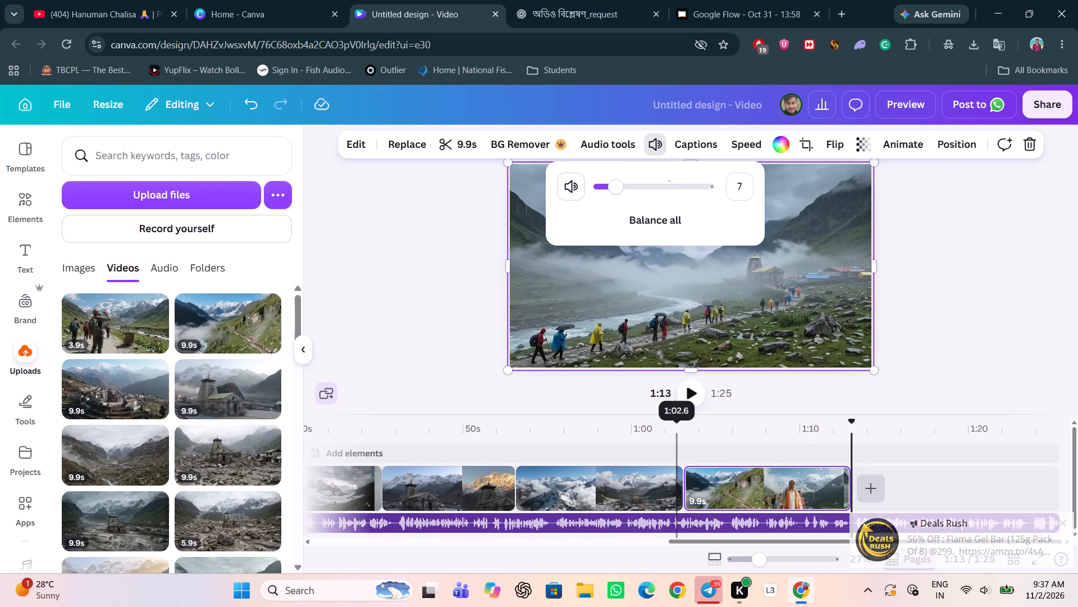
Play the timeline from about 1:02 through the green-trail clip to check its sound against the narration.
{"action": "left_click", "coordinate": [677, 438]}
{"action": "left_click", "coordinate": [686, 395]}
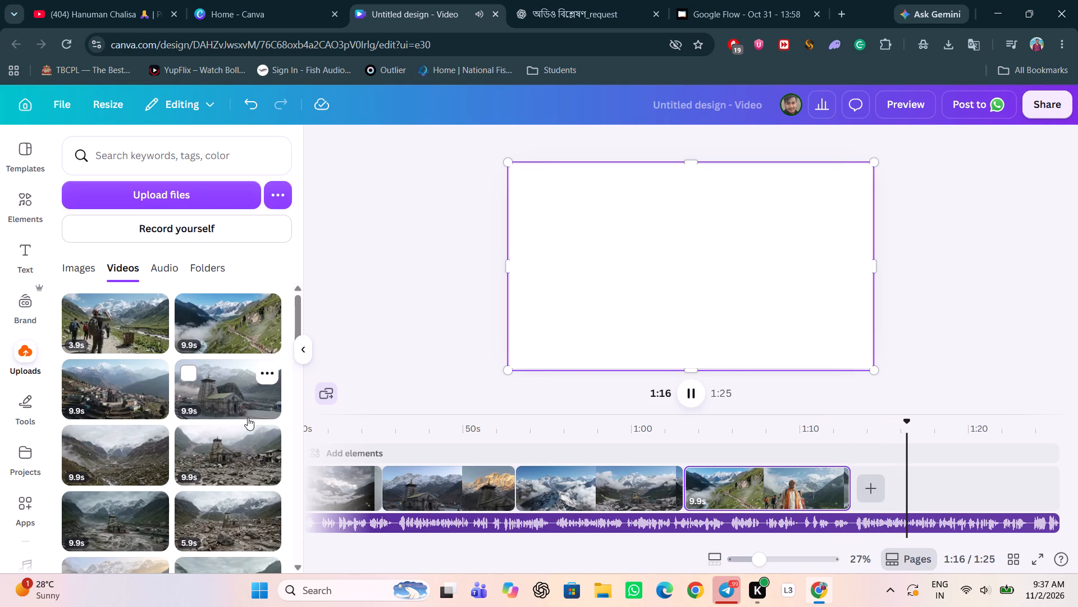
Add the 9.9-second clip of a light beam over the temple at night after the green-trail clip and set its volume to 14.
{"action": "scroll", "coordinate": [248, 418], "scroll_direction": "up", "scroll_amount": 3}
{"action": "scroll", "coordinate": [172, 401], "scroll_direction": "down", "scroll_amount": 5}
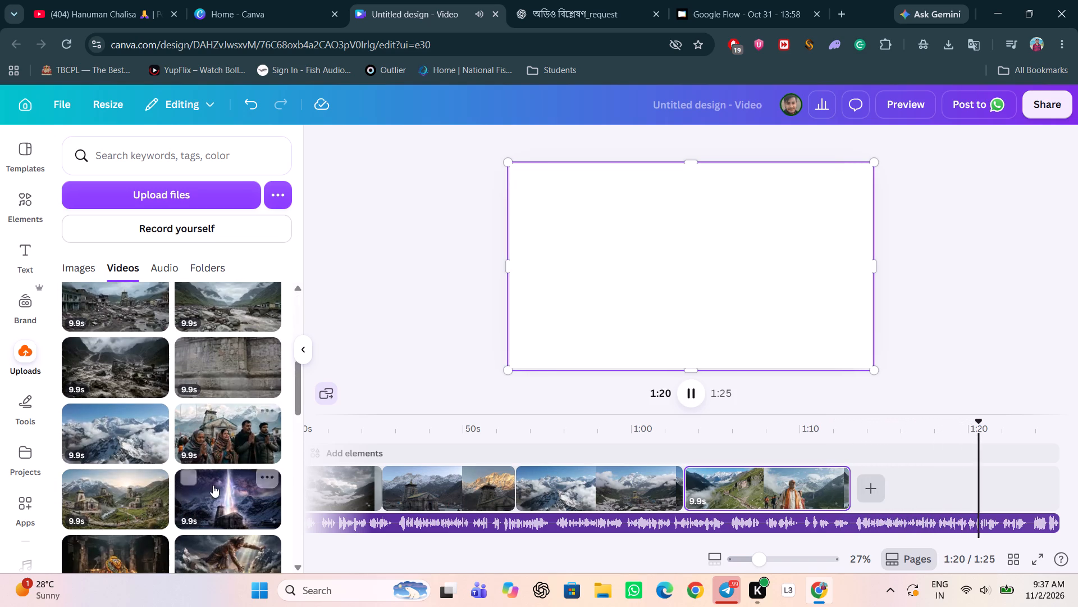
{"action": "left_click_drag", "start_coordinate": [213, 485], "coordinate": [901, 466]}
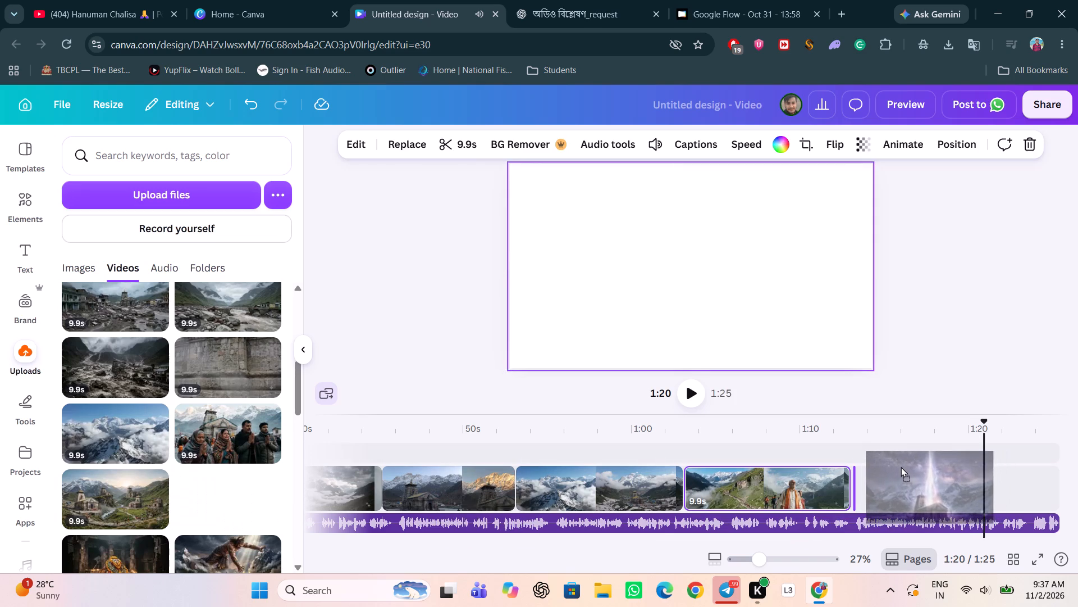
{"action": "left_click_drag", "start_coordinate": [901, 466], "coordinate": [894, 464]}
{"action": "left_click_drag", "start_coordinate": [893, 452], "coordinate": [894, 461]}
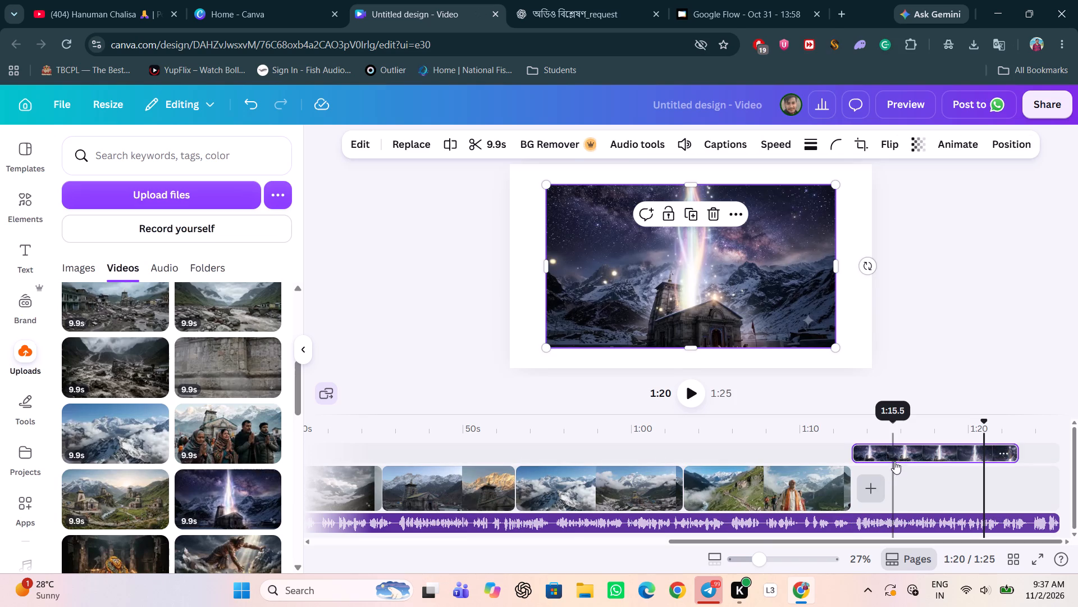
{"action": "left_click_drag", "start_coordinate": [894, 461], "coordinate": [897, 477]}
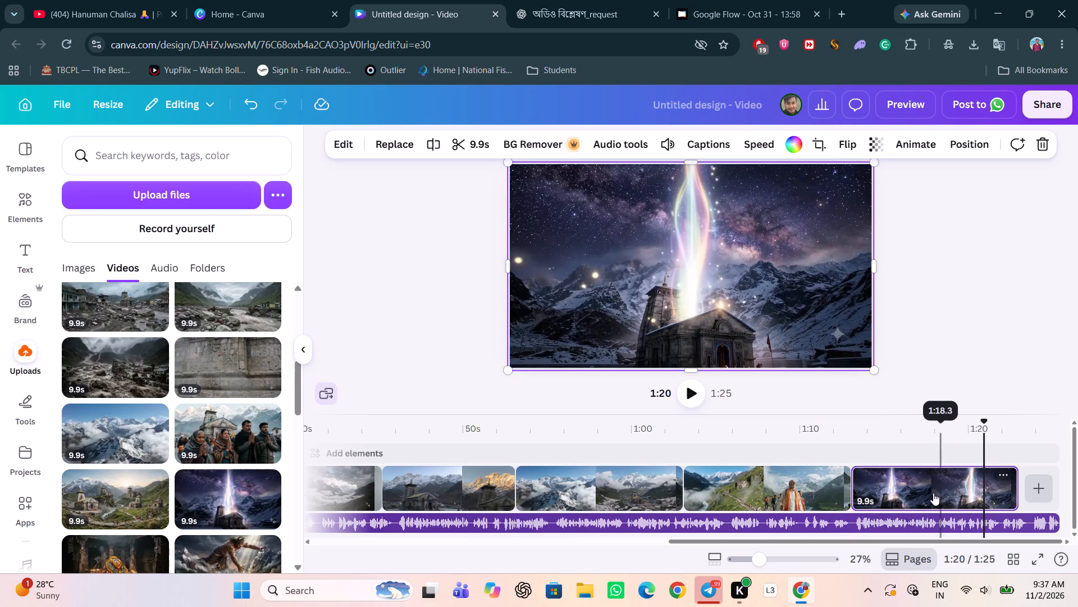
{"action": "left_click", "coordinate": [666, 151]}
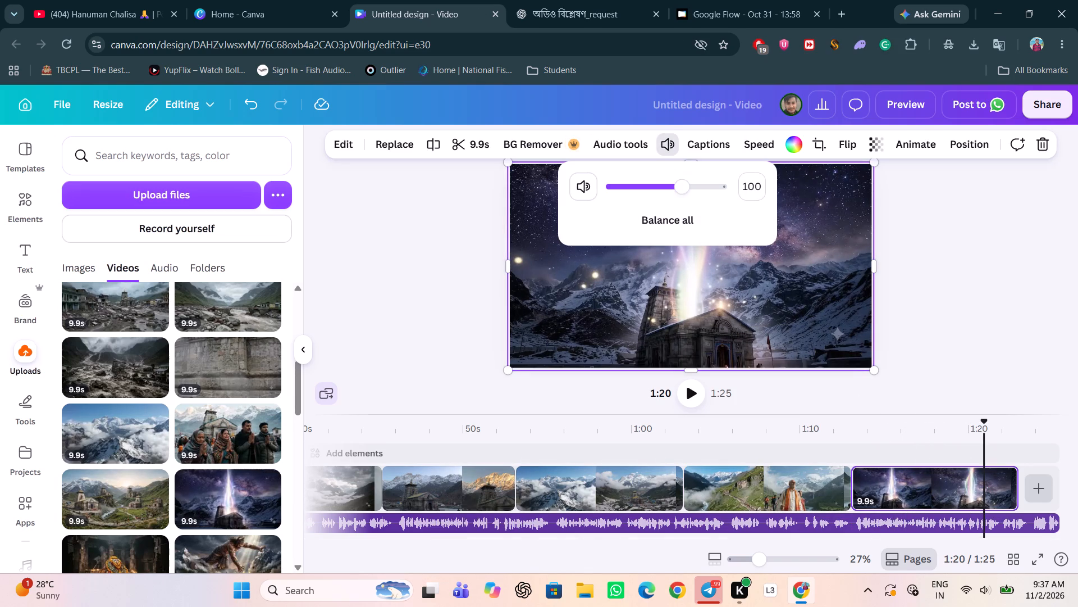
{"action": "left_click_drag", "start_coordinate": [673, 188], "coordinate": [637, 202]}
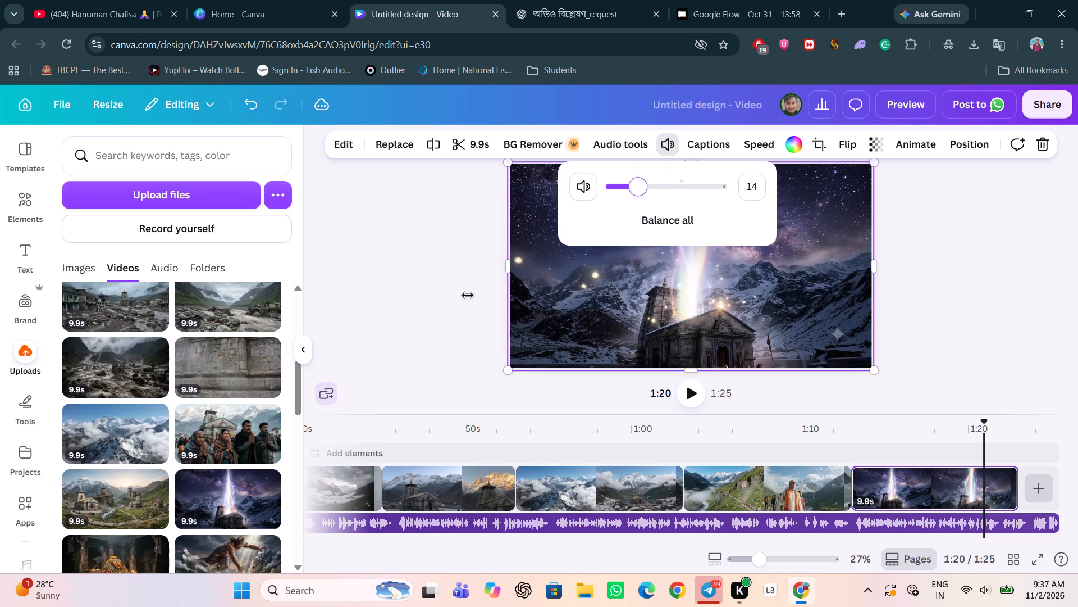
Add the 7.9-second clip of the snow-covered temple to the main track after the light-beam clip.
{"action": "scroll", "coordinate": [147, 395], "scroll_direction": "up", "scroll_amount": 3}
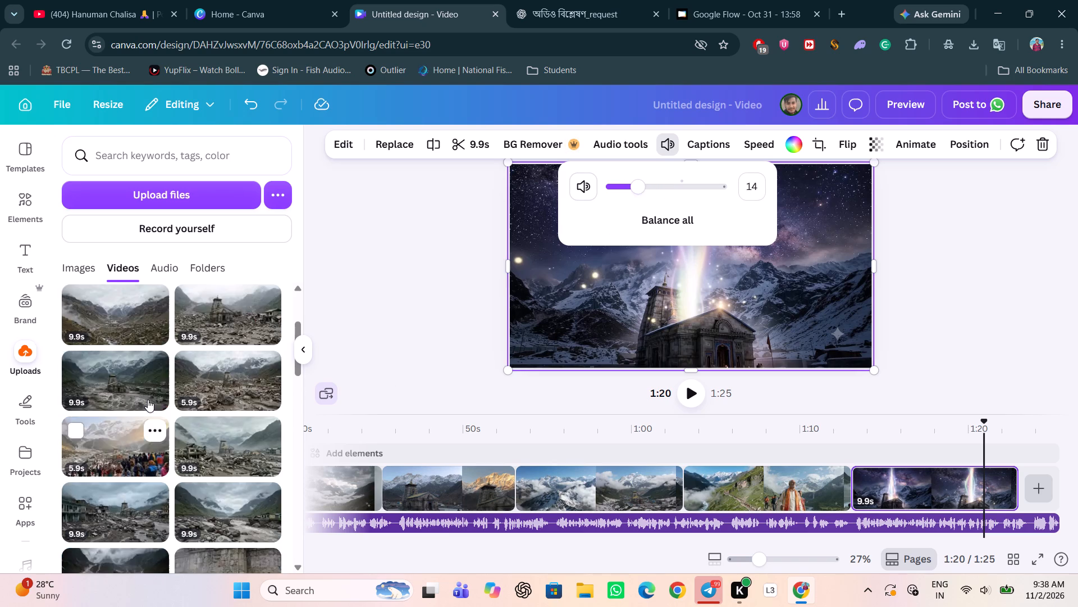
{"action": "scroll", "coordinate": [148, 401], "scroll_direction": "up", "scroll_amount": 5}
{"action": "scroll", "coordinate": [147, 410], "scroll_direction": "down", "scroll_amount": 19}
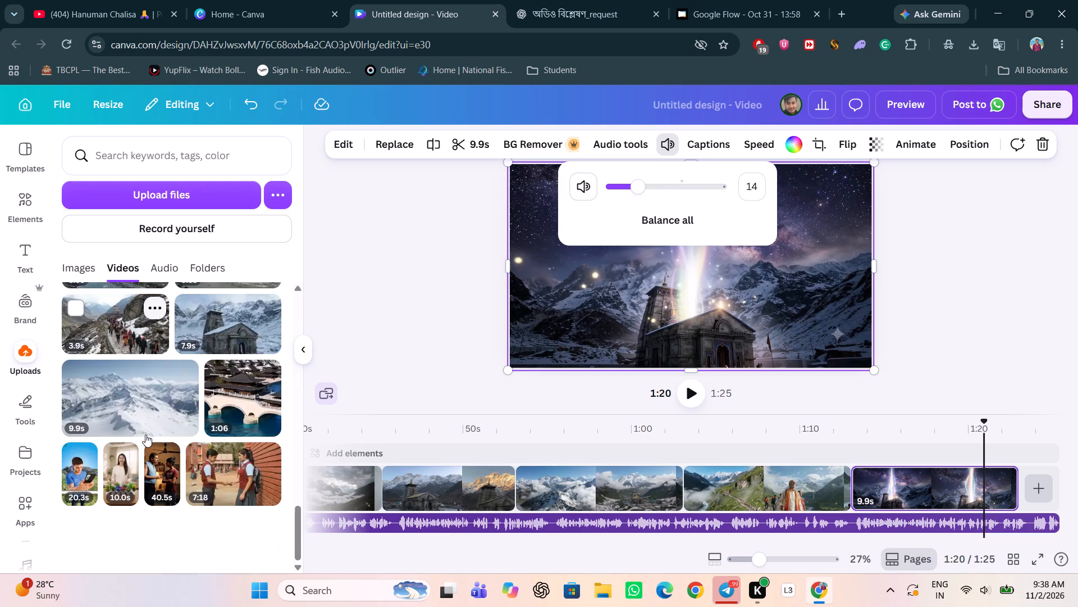
{"action": "scroll", "coordinate": [145, 434], "scroll_direction": "up", "scroll_amount": 2}
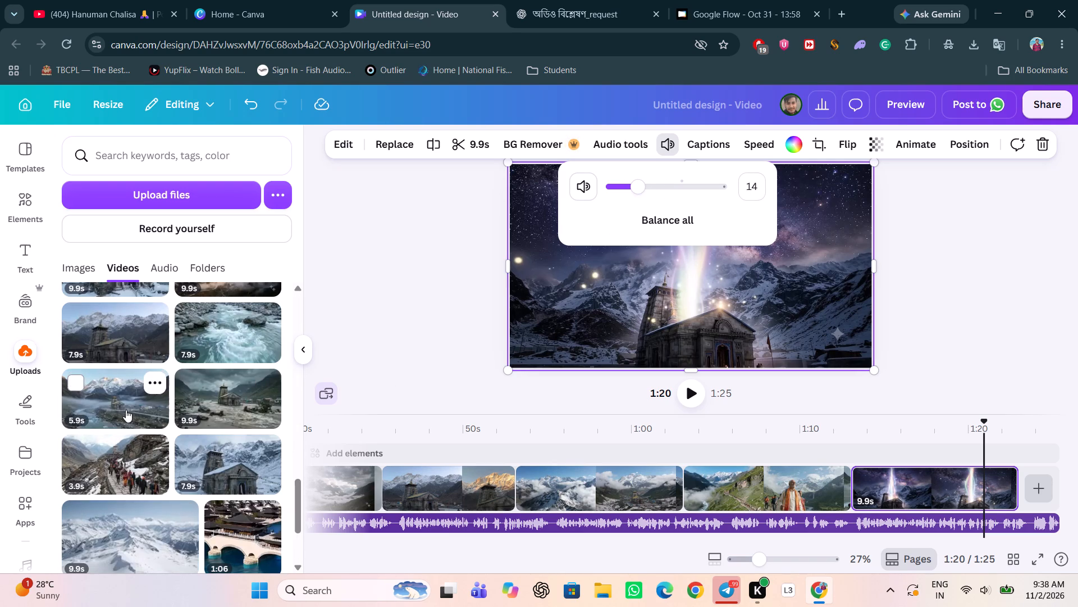
{"action": "left_click_drag", "start_coordinate": [218, 462], "coordinate": [861, 460]}
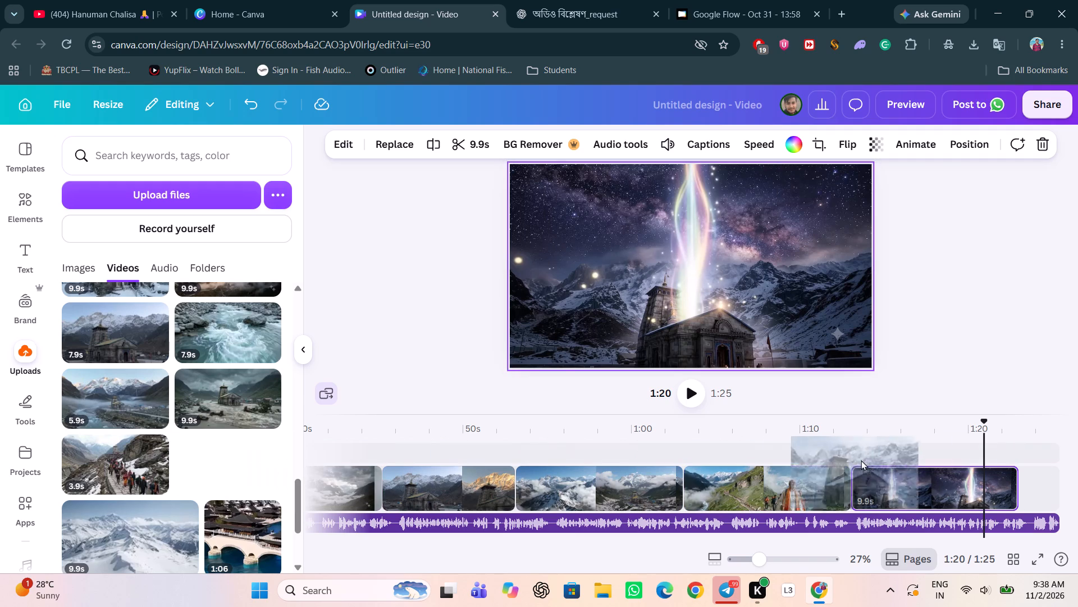
{"action": "left_click_drag", "start_coordinate": [861, 460], "coordinate": [1007, 460]}
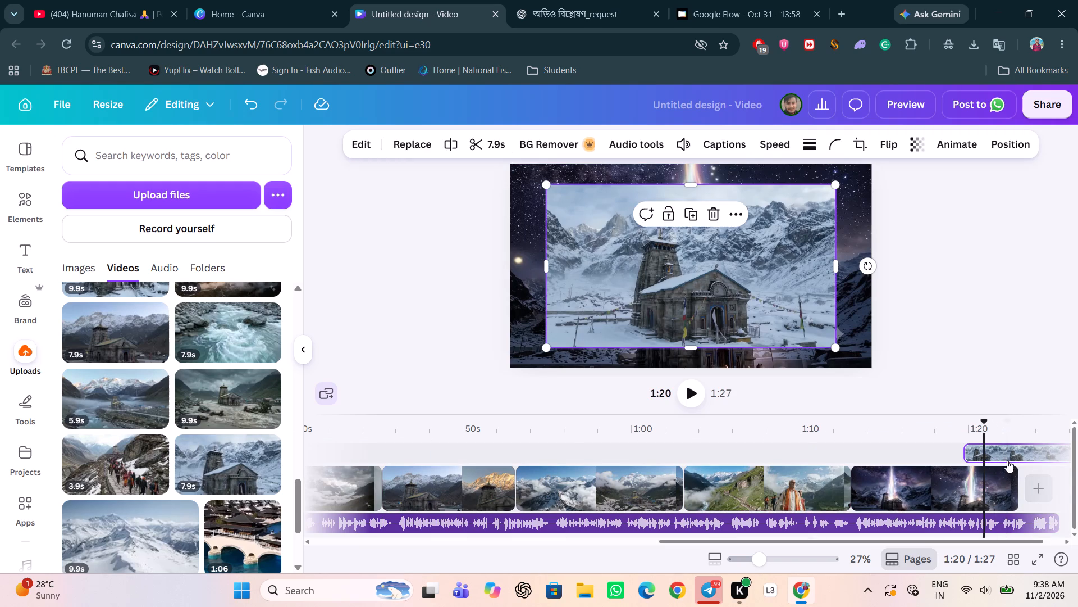
{"action": "left_click_drag", "start_coordinate": [976, 542], "coordinate": [995, 540]}
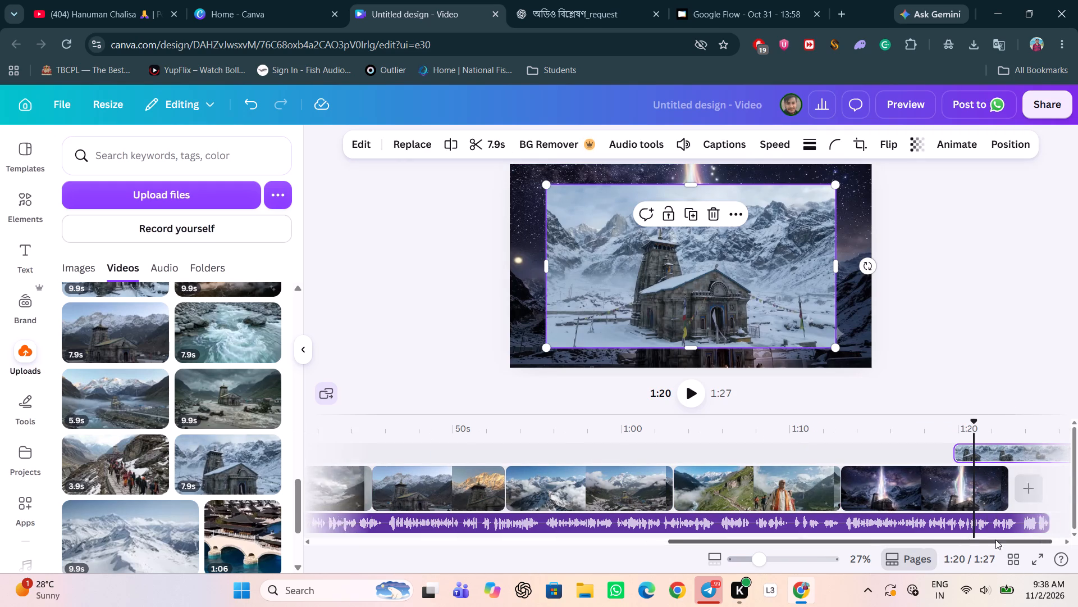
{"action": "left_click_drag", "start_coordinate": [995, 540], "coordinate": [1013, 537]}
{"action": "left_click_drag", "start_coordinate": [979, 449], "coordinate": [1025, 458]}
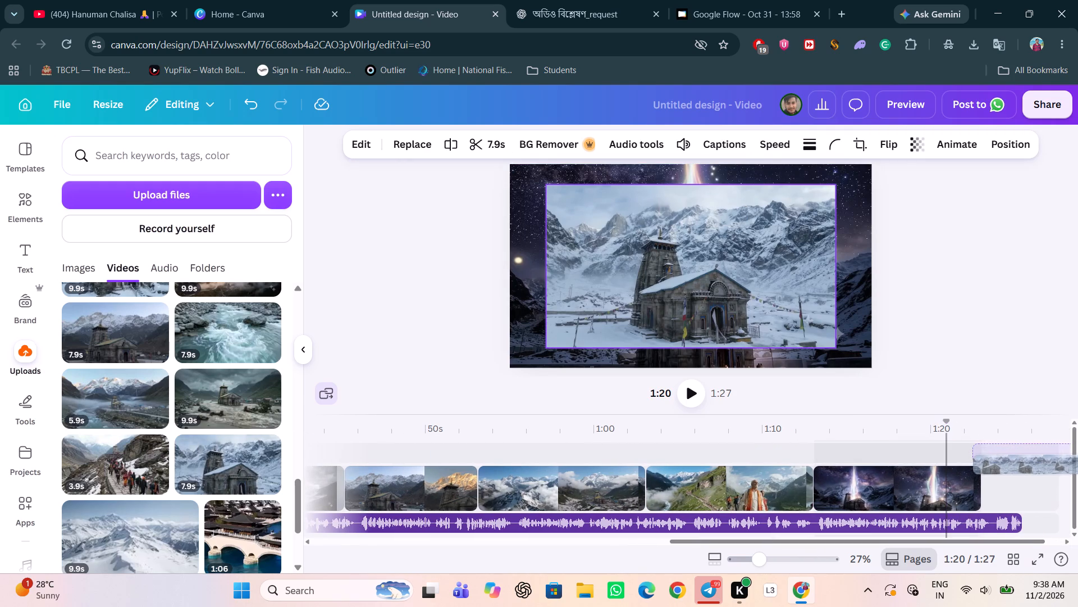
{"action": "left_click_drag", "start_coordinate": [1025, 458], "coordinate": [1031, 455]}
{"action": "left_click_drag", "start_coordinate": [1017, 450], "coordinate": [974, 485]}
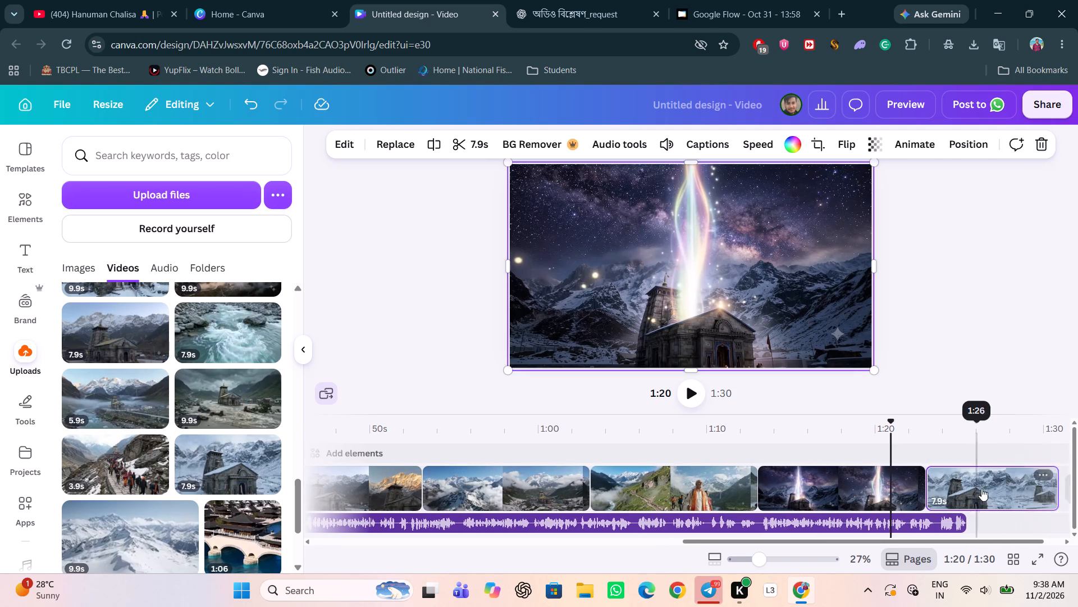
Trim the end of the snow-covered temple clip to 2.6 seconds so it matches the end of the narration.
{"action": "left_click_drag", "start_coordinate": [1056, 487], "coordinate": [1027, 491]}
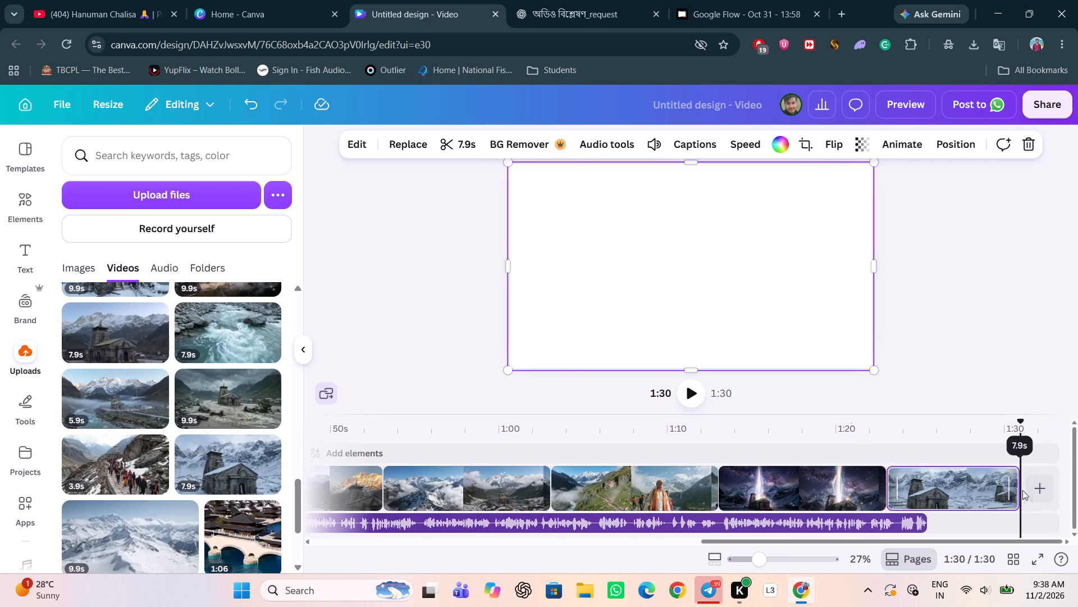
{"action": "left_click_drag", "start_coordinate": [1013, 486], "coordinate": [930, 500]}
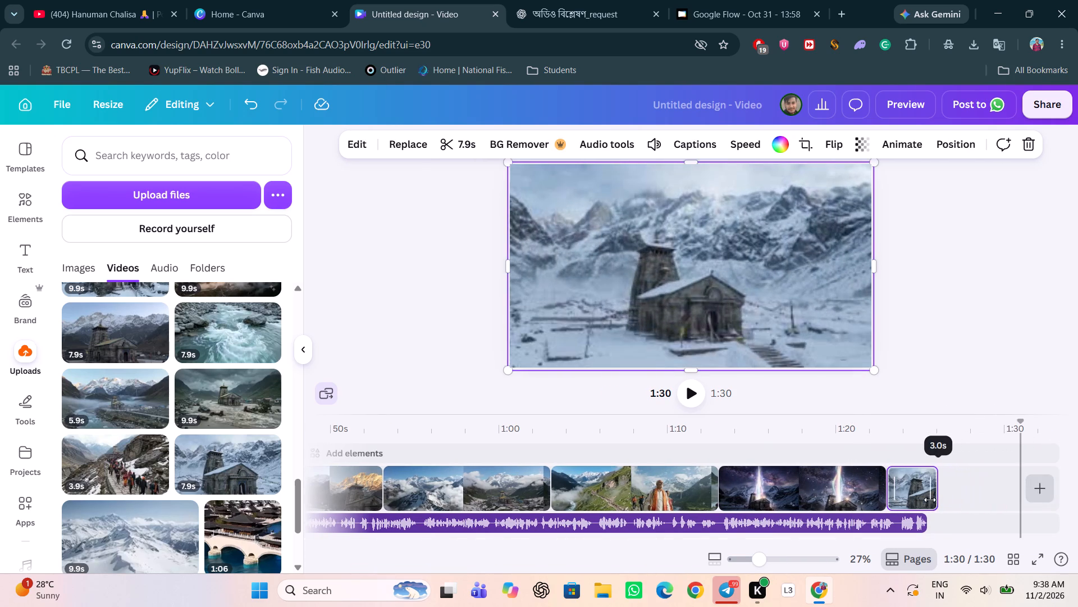
{"action": "left_click_drag", "start_coordinate": [930, 500], "coordinate": [925, 502]}
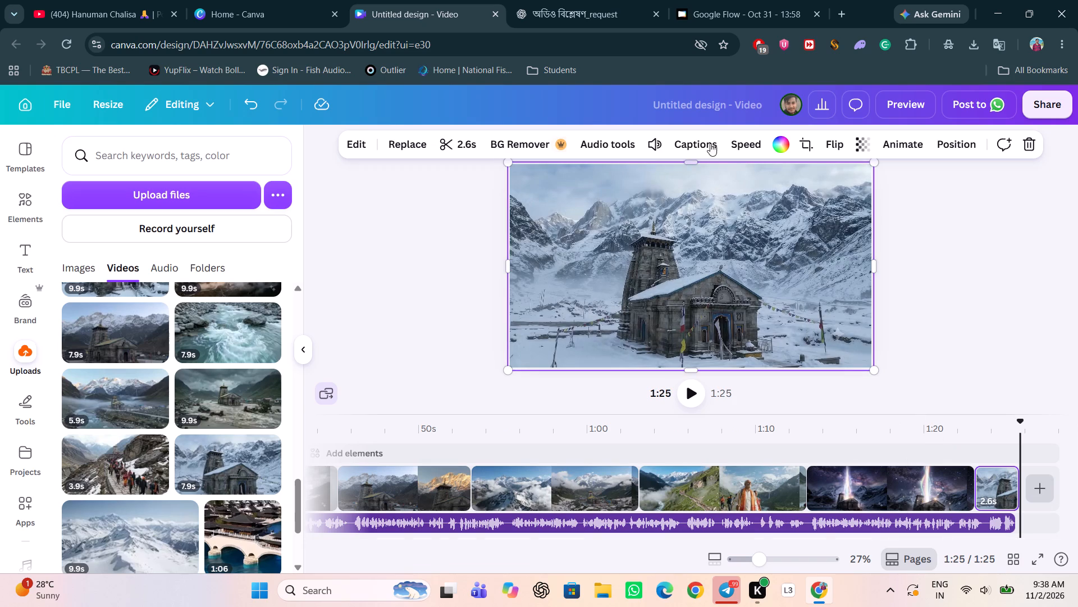
Set the volume of the snow-covered temple clip to 10.
{"action": "left_click", "coordinate": [650, 150]}
{"action": "left_click", "coordinate": [619, 185]}
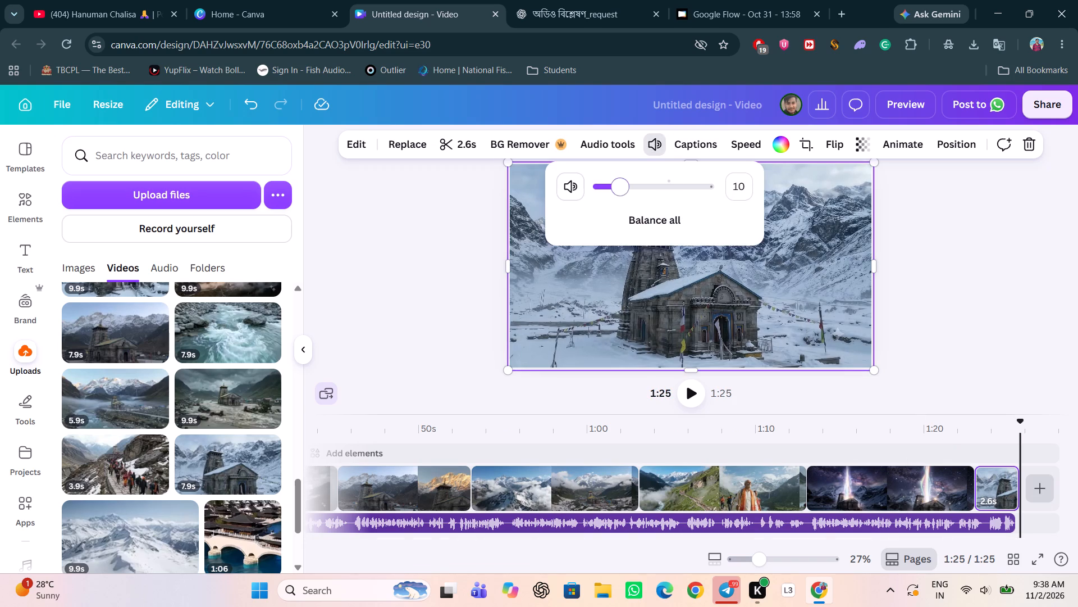
Check the volume setting of the light-beam temple clip.
{"action": "left_click", "coordinate": [861, 490]}
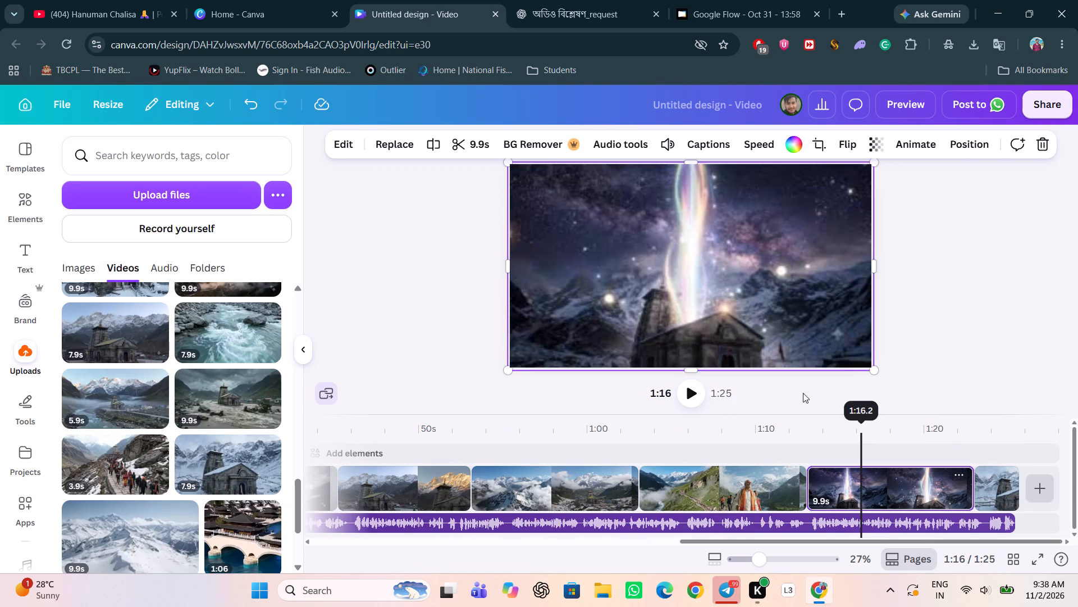
{"action": "left_click", "coordinate": [663, 157]}
{"action": "left_click", "coordinate": [665, 144]}
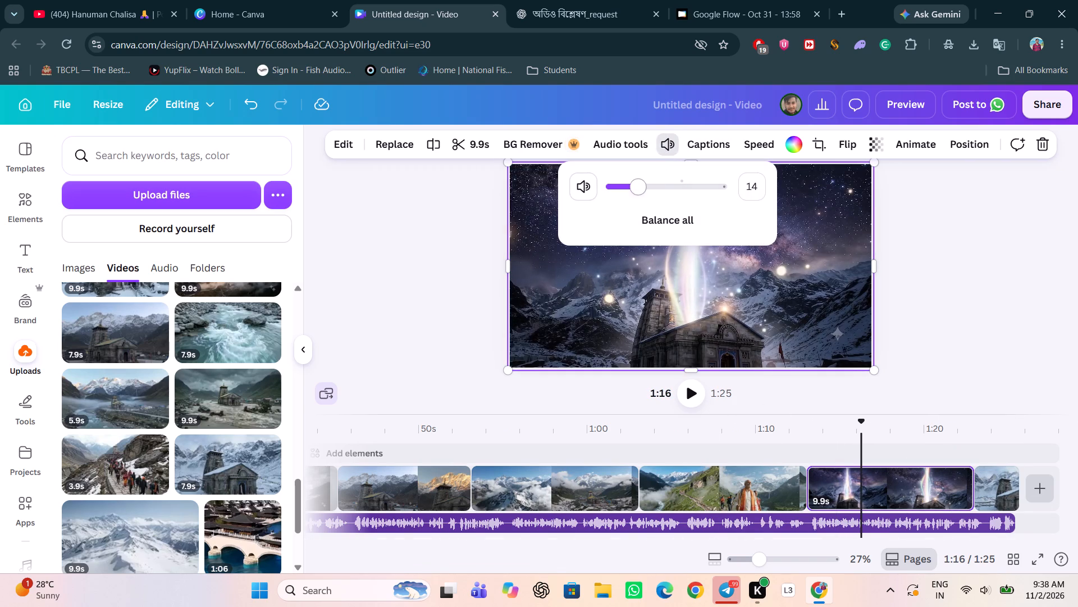
{"action": "left_click", "coordinate": [947, 242]}
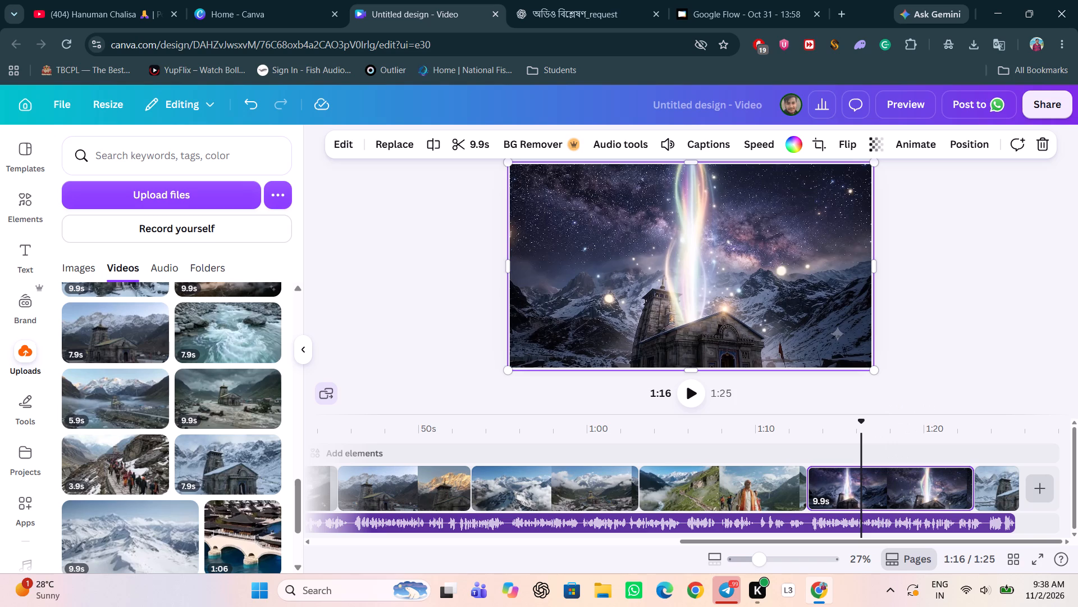
Play the timeline from about 1:02 to the end to review the last three clips with the narration.
{"action": "left_click_drag", "start_coordinate": [860, 428], "coordinate": [634, 440]}
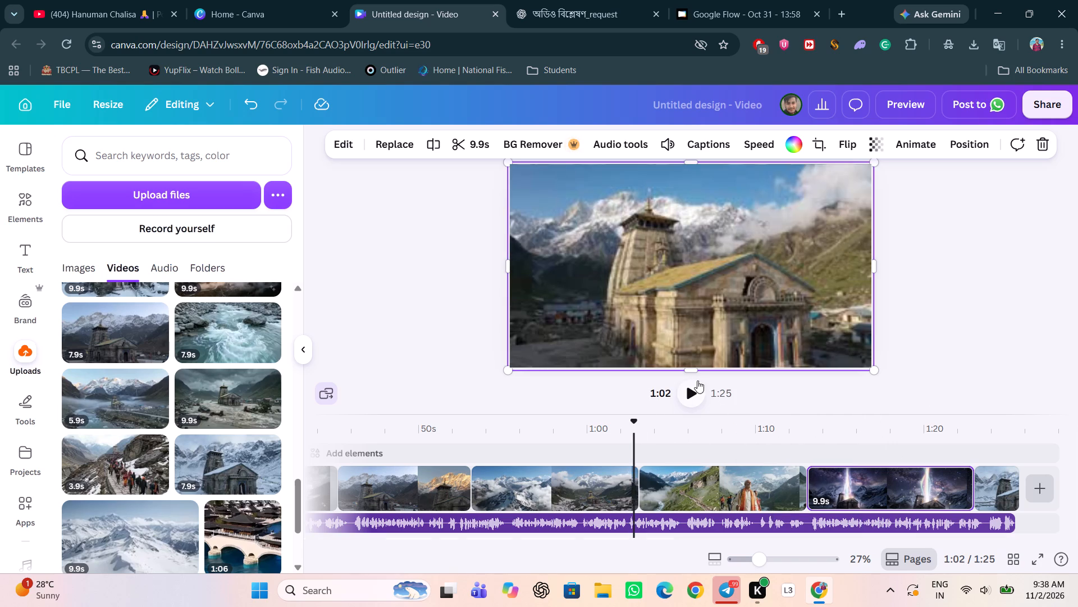
{"action": "left_click", "coordinate": [695, 386]}
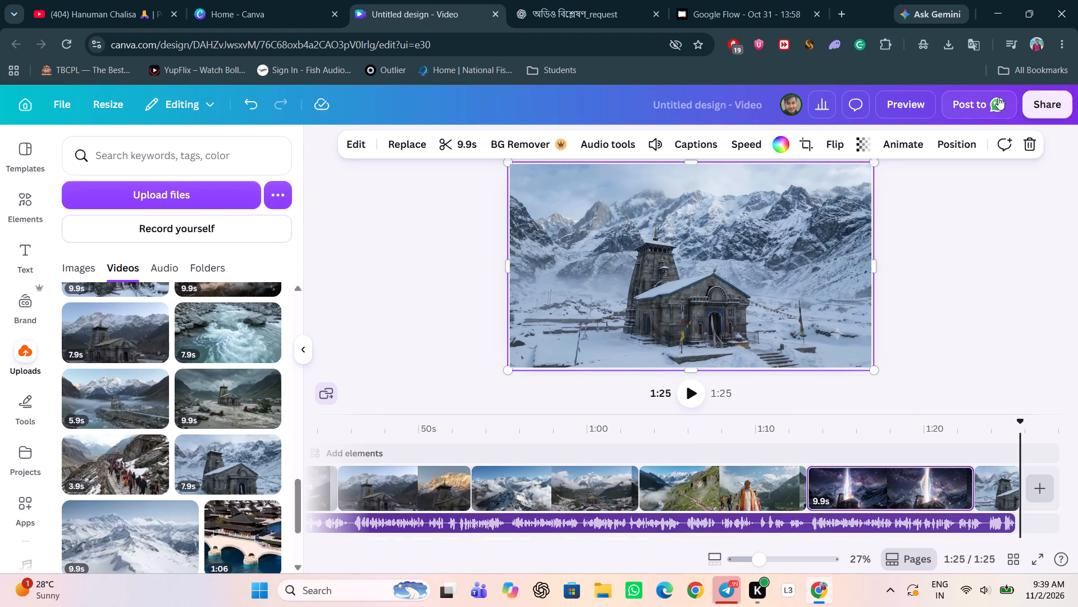
{"action": "left_click", "coordinate": [334, 102]}
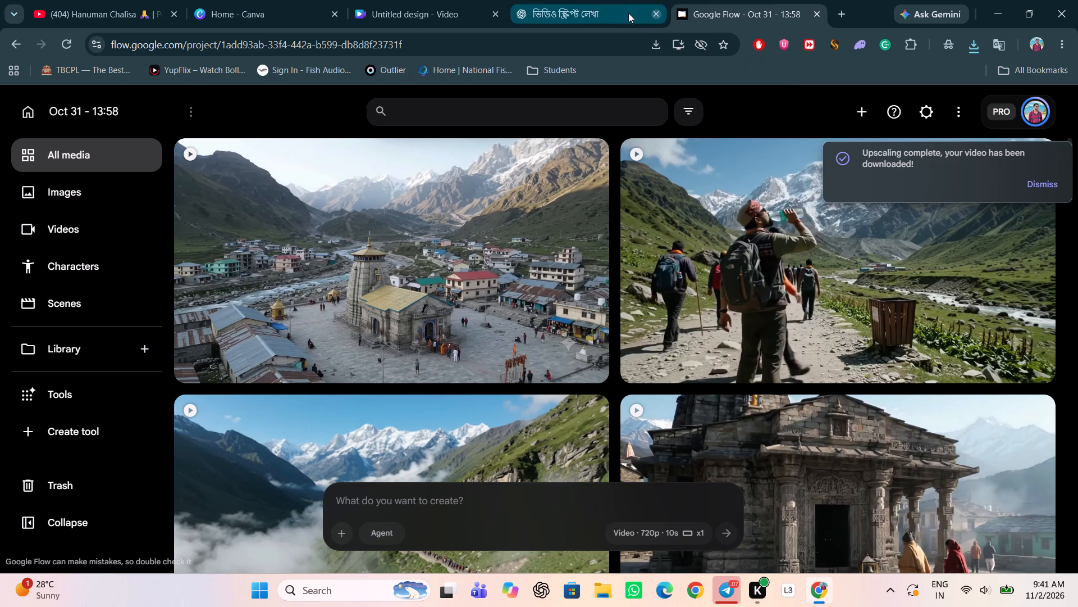
Switch to the Canva design and delete the light-beam temple clip from the timeline.
{"action": "left_click", "coordinate": [412, 10]}
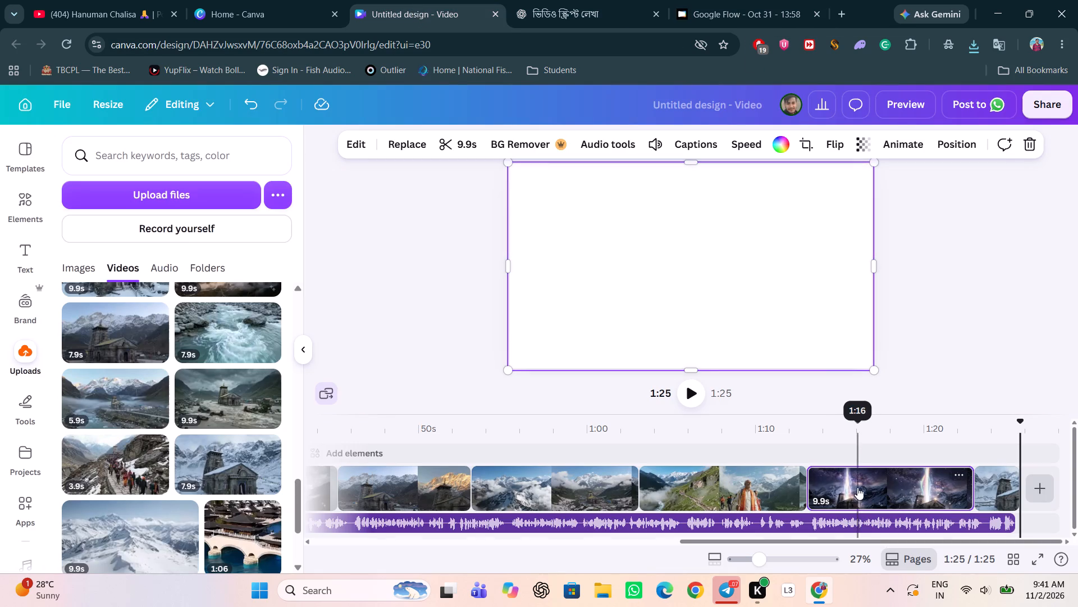
{"action": "left_click", "coordinate": [861, 489]}
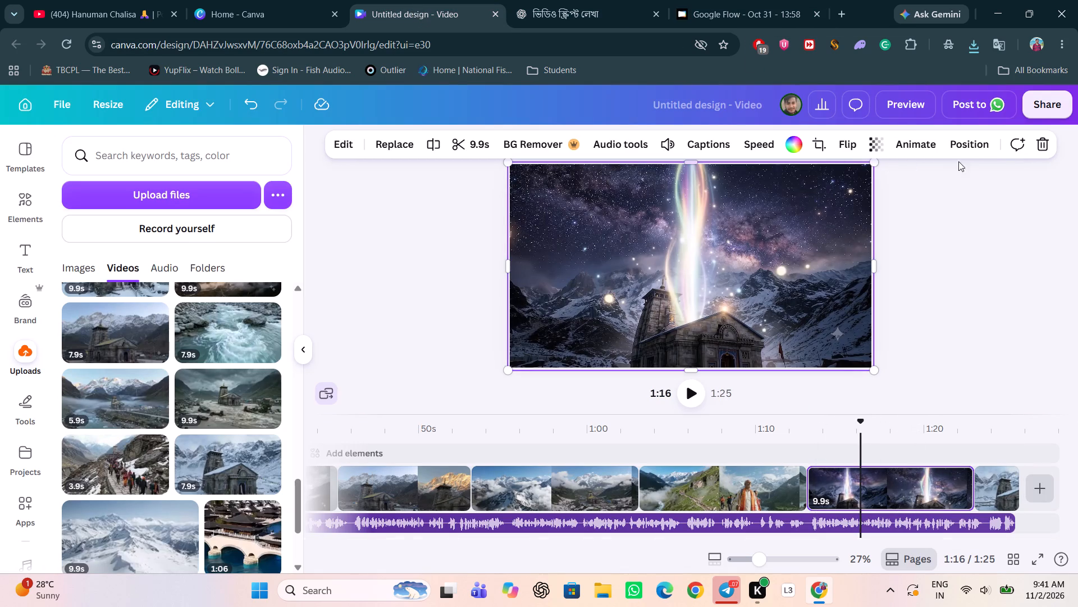
{"action": "left_click", "coordinate": [1040, 146]}
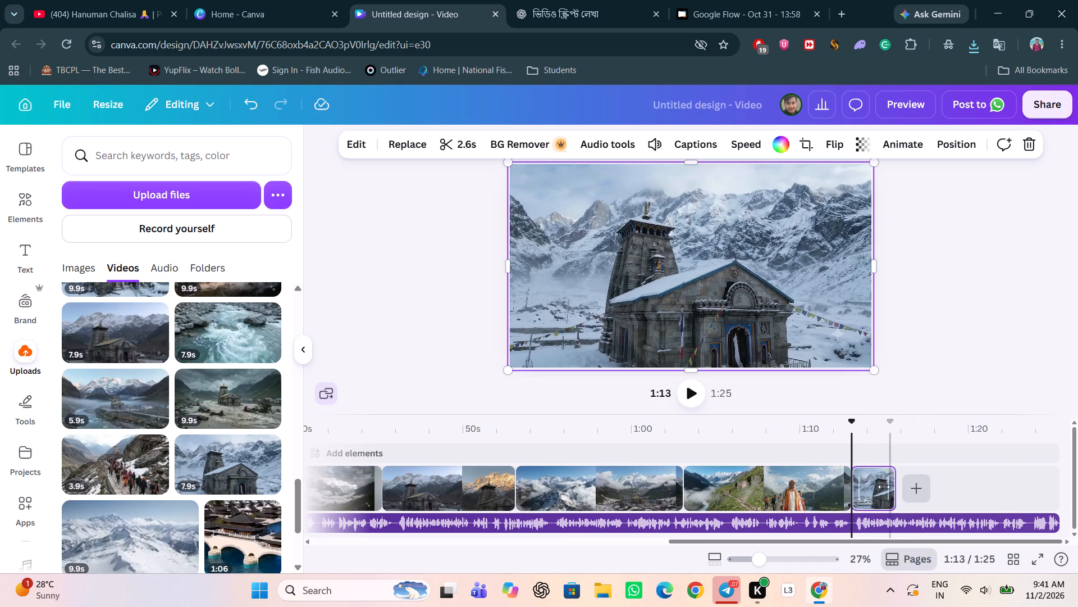
Upload the newly downloaded Kedarnath temple video from the Downloads folder.
{"action": "left_click", "coordinate": [879, 488]}
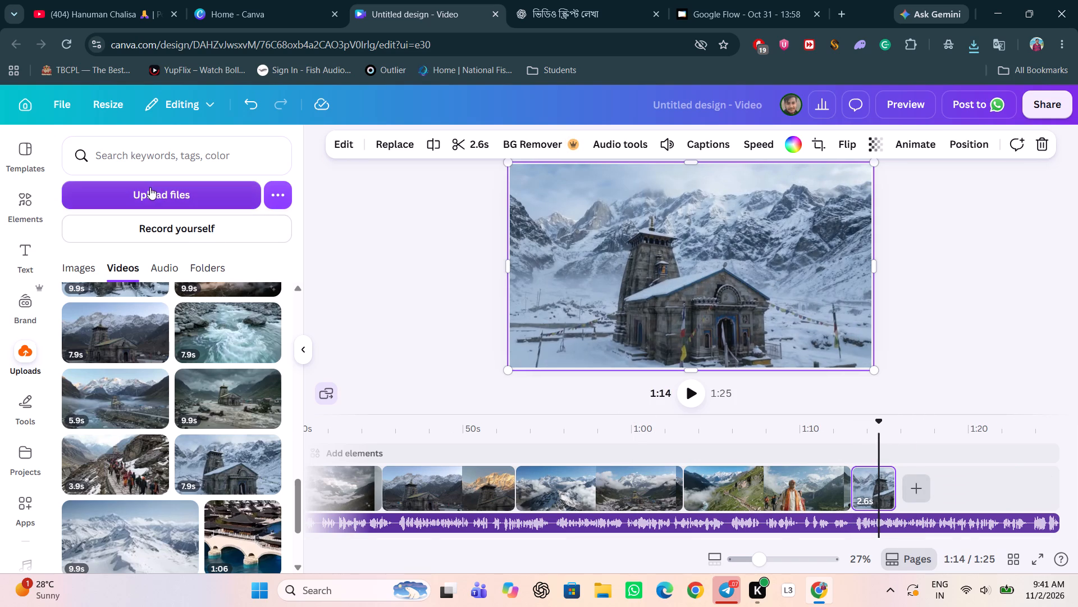
{"action": "left_click", "coordinate": [150, 187]}
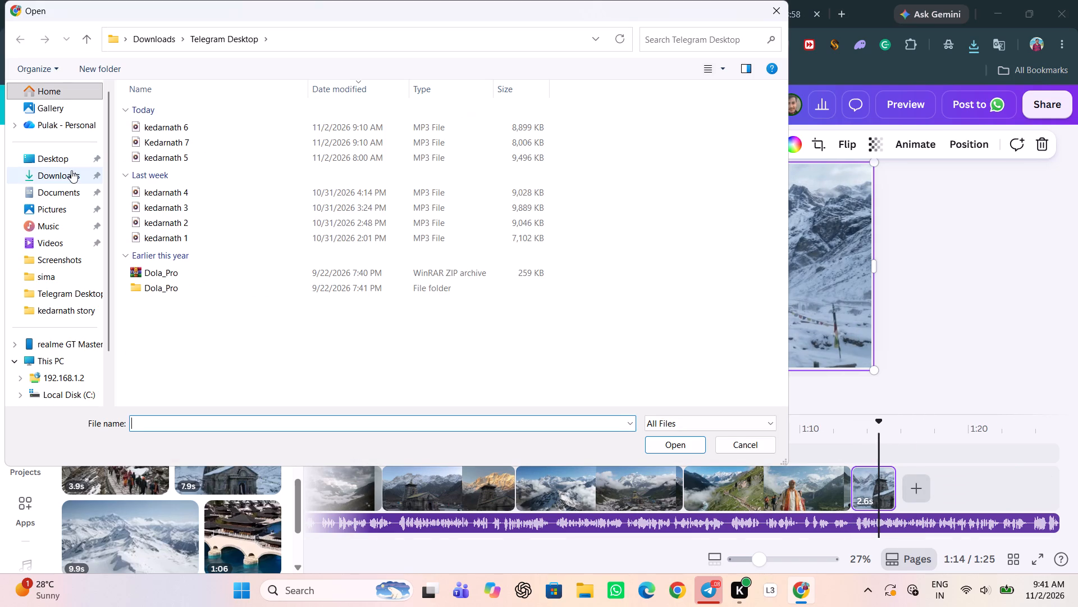
{"action": "left_click", "coordinate": [71, 171]}
{"action": "double_click", "coordinate": [162, 141]}
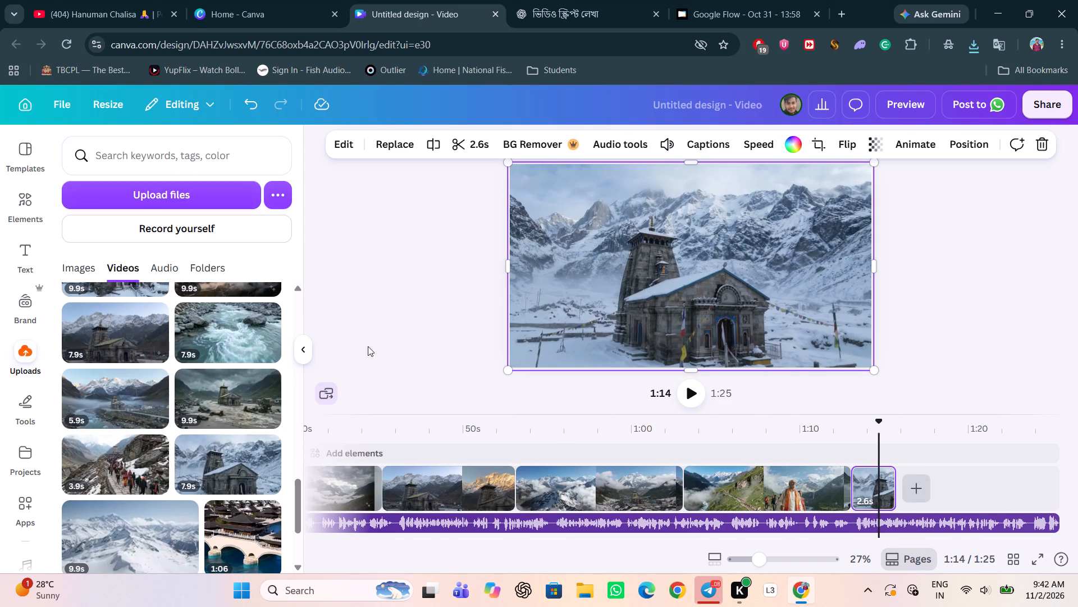
Add the uploaded temple courtyard video to the end of the timeline, after the snow-covered temple clip.
{"action": "scroll", "coordinate": [165, 342], "scroll_direction": "up", "scroll_amount": 20}
{"action": "scroll", "coordinate": [165, 342], "scroll_direction": "up", "scroll_amount": 6}
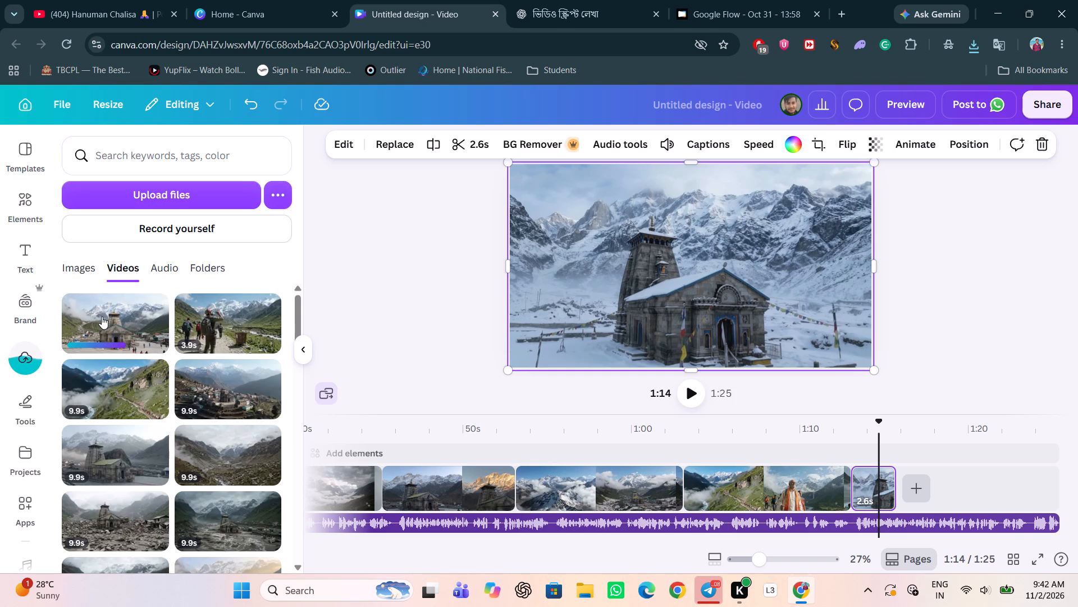
{"action": "left_click_drag", "start_coordinate": [102, 316], "coordinate": [846, 477]}
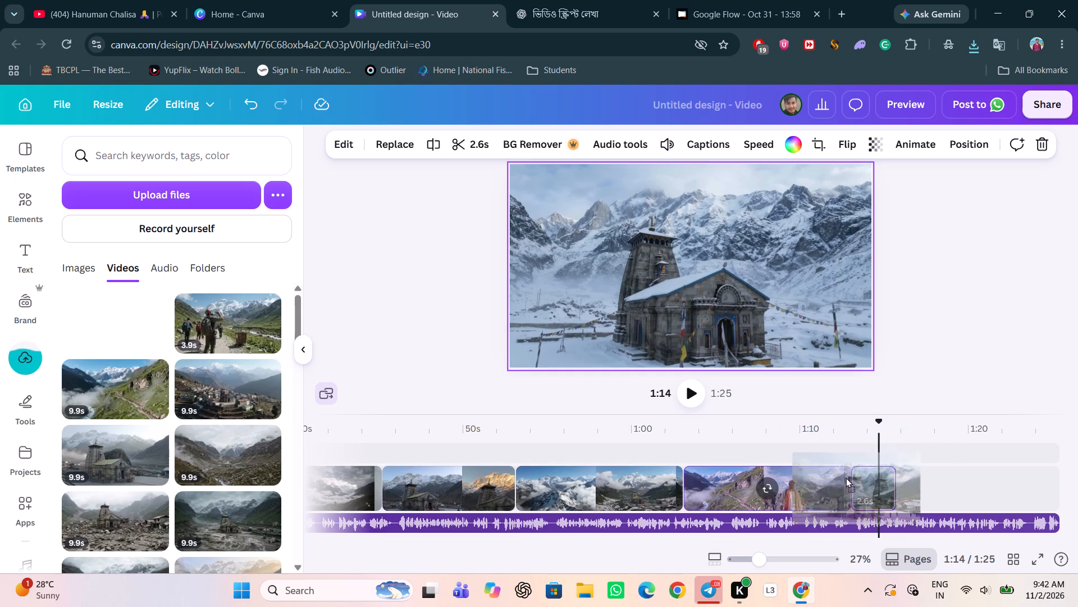
{"action": "left_click_drag", "start_coordinate": [846, 477], "coordinate": [921, 466]}
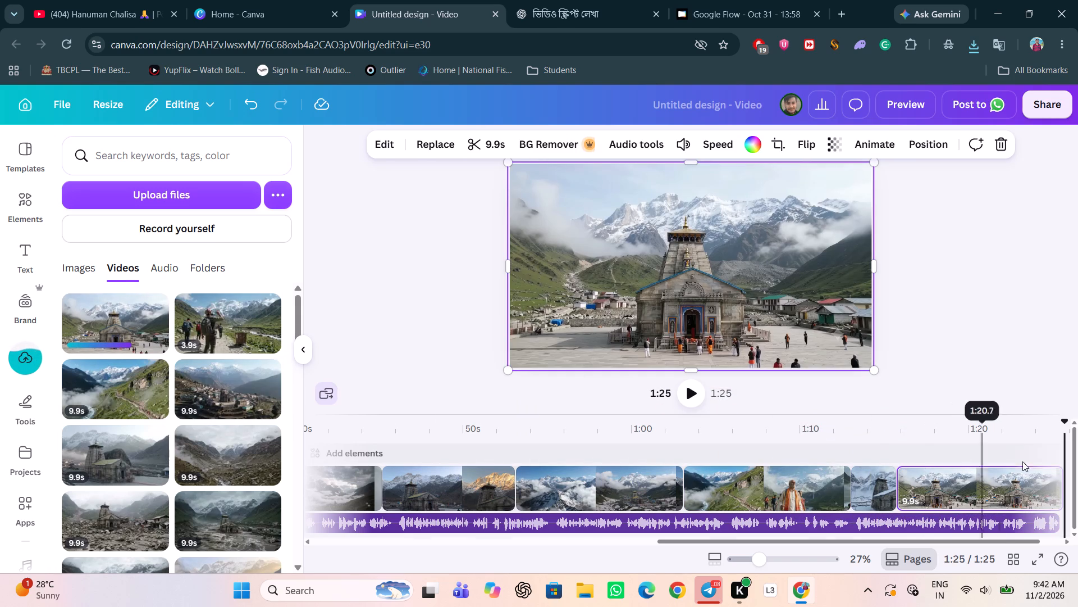
{"action": "left_click_drag", "start_coordinate": [994, 542], "coordinate": [1024, 539]}
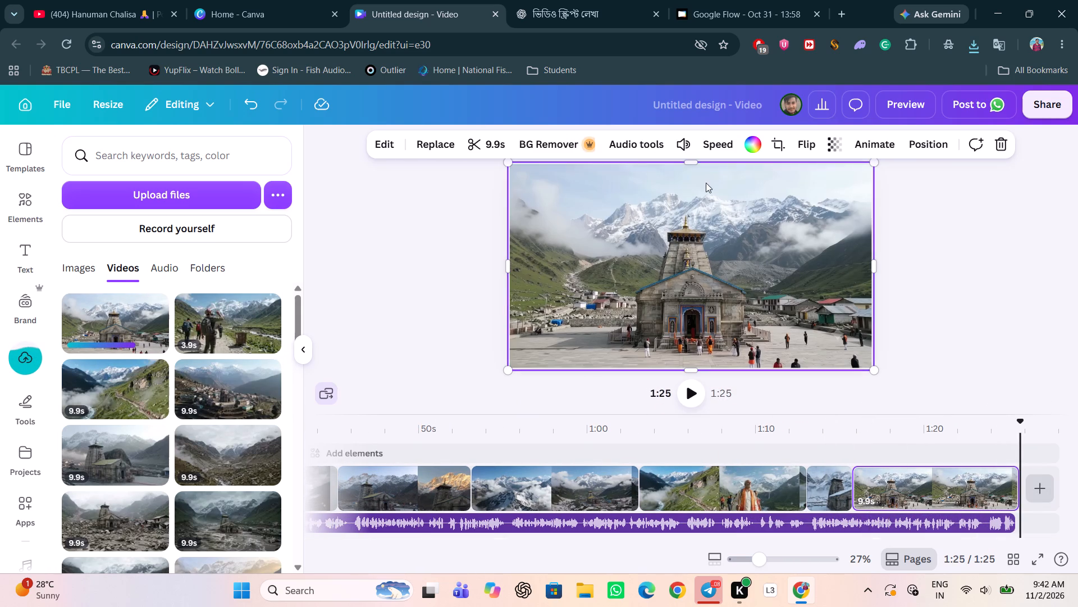
Lower the volume of the newly added temple courtyard clip at the end of the timeline to 11.
{"action": "left_click", "coordinate": [678, 145]}
{"action": "left_click_drag", "start_coordinate": [703, 187], "coordinate": [691, 194]}
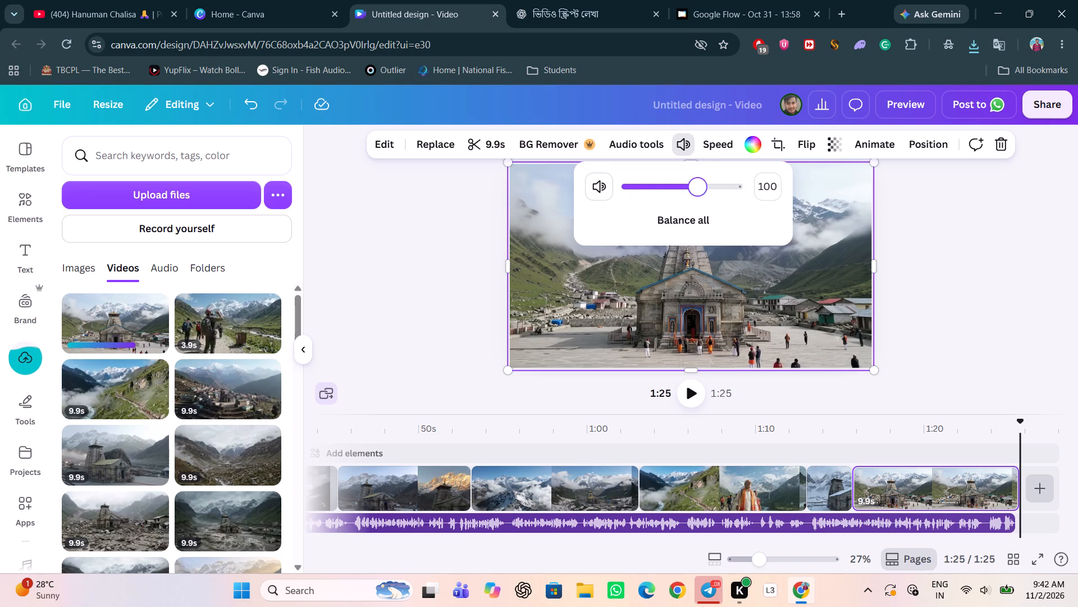
{"action": "left_click_drag", "start_coordinate": [691, 194], "coordinate": [650, 225]}
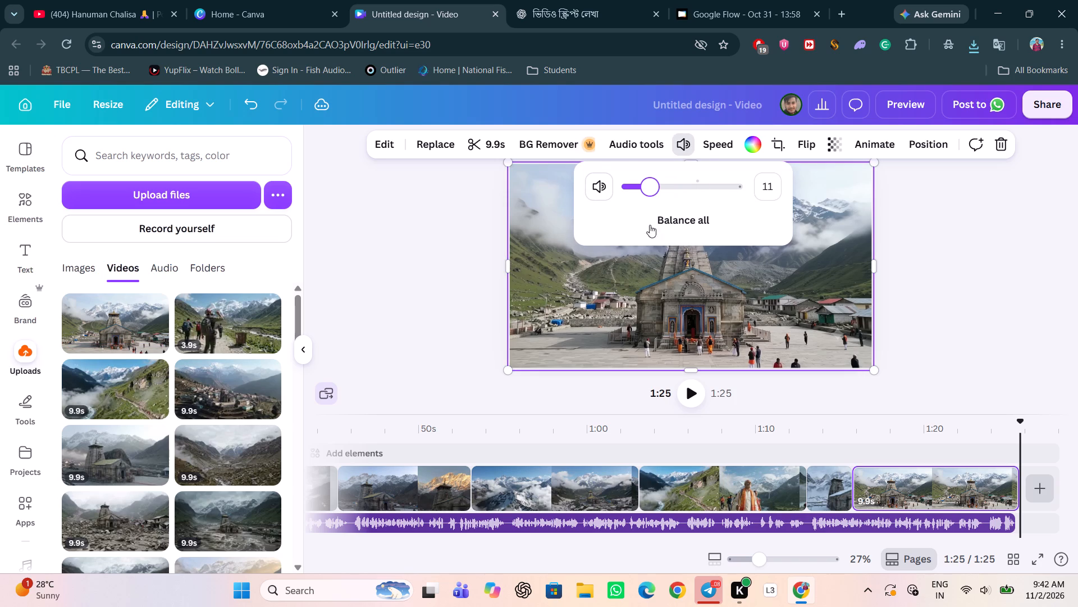
{"action": "left_click", "coordinate": [925, 234]}
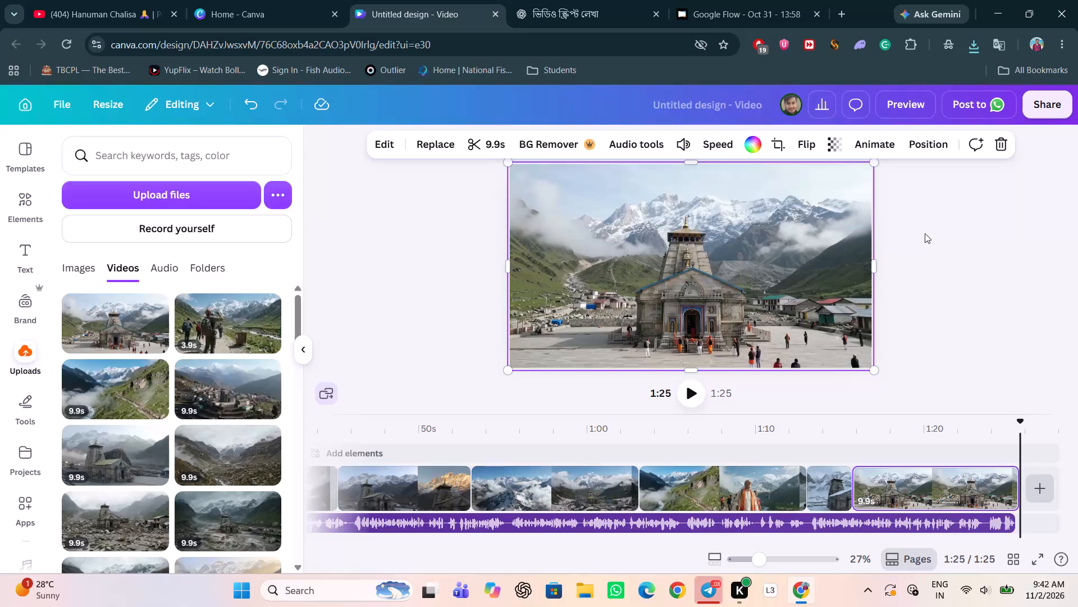
Download the finished design as an MP4 video at 1080p quality and check the browser's recent downloads.
{"action": "left_click", "coordinate": [1077, 106]}
{"action": "left_click", "coordinate": [1048, 110]}
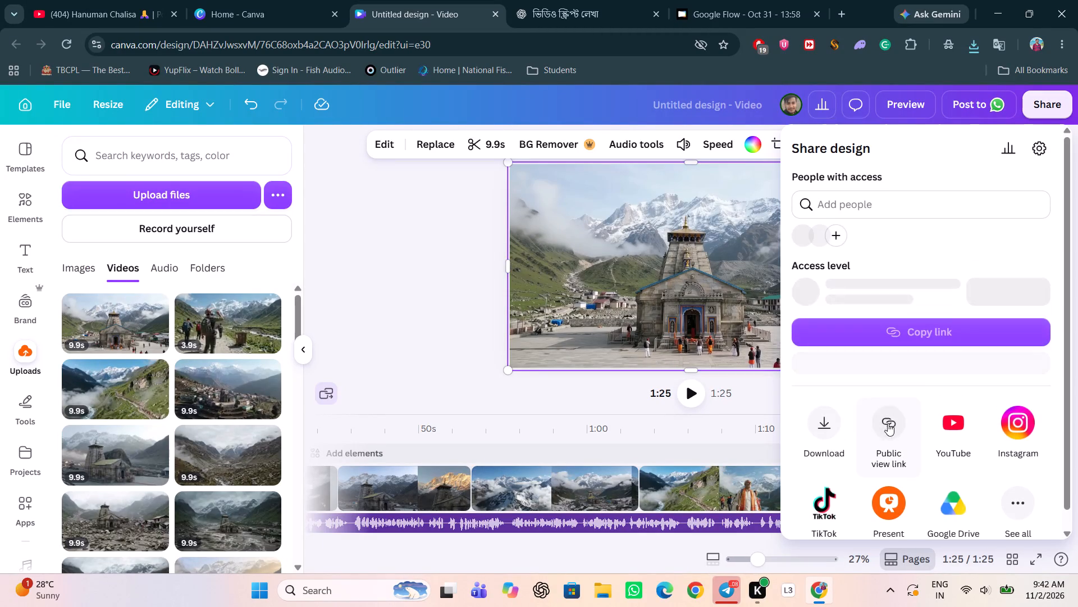
{"action": "left_click", "coordinate": [838, 428]}
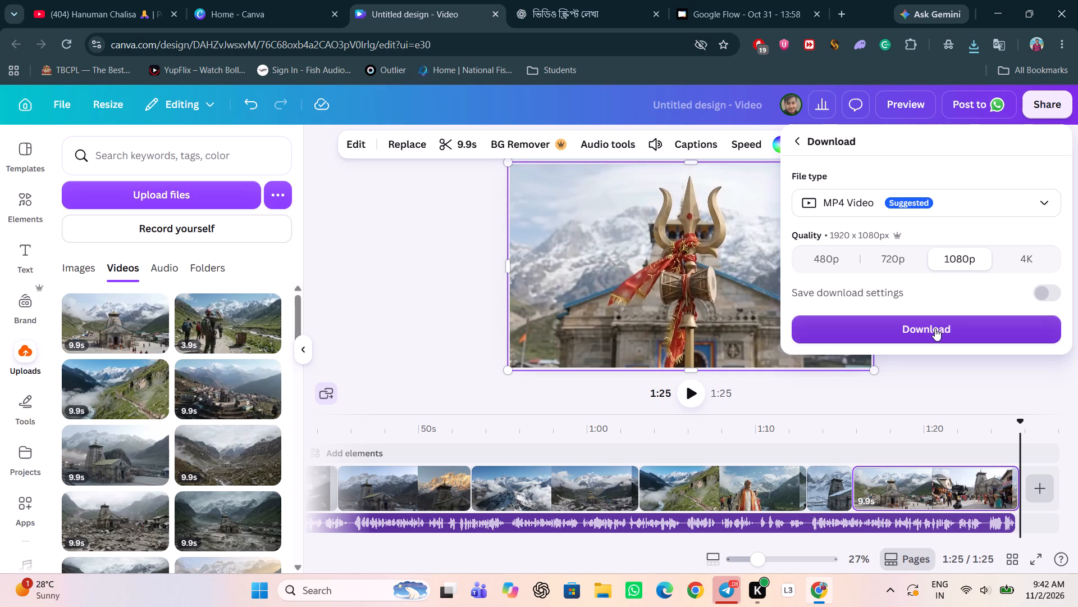
{"action": "left_click", "coordinate": [935, 328]}
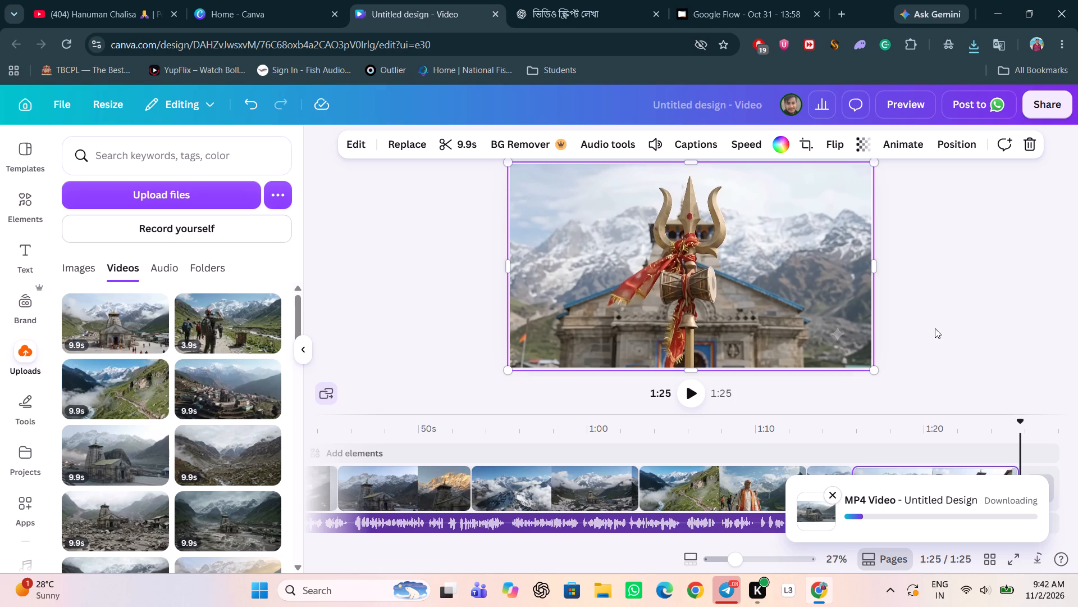
{"action": "left_click", "coordinate": [969, 51]}
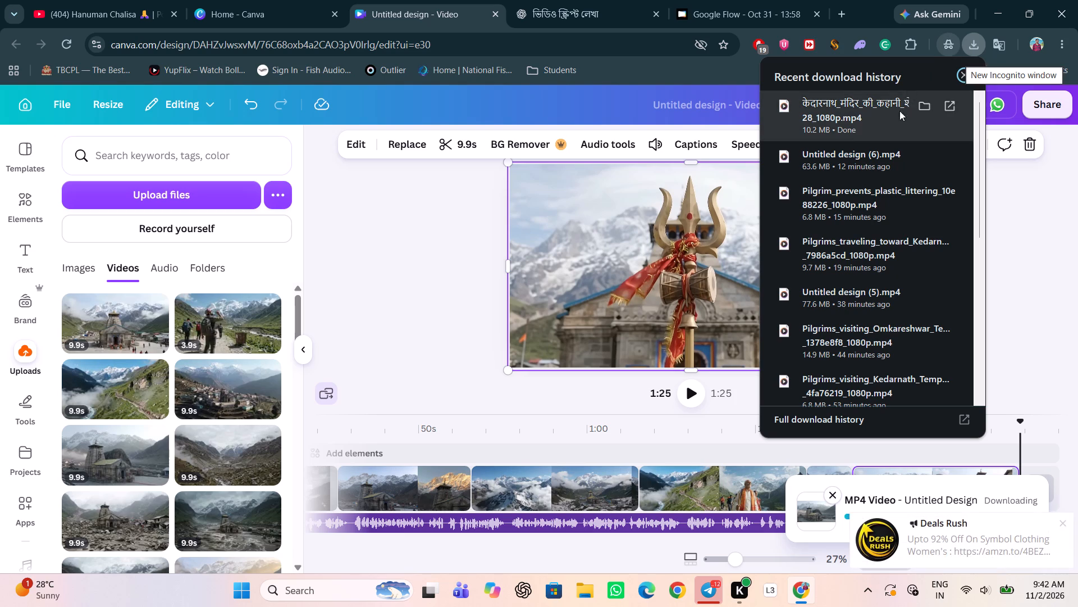
{"action": "left_click", "coordinate": [1038, 232]}
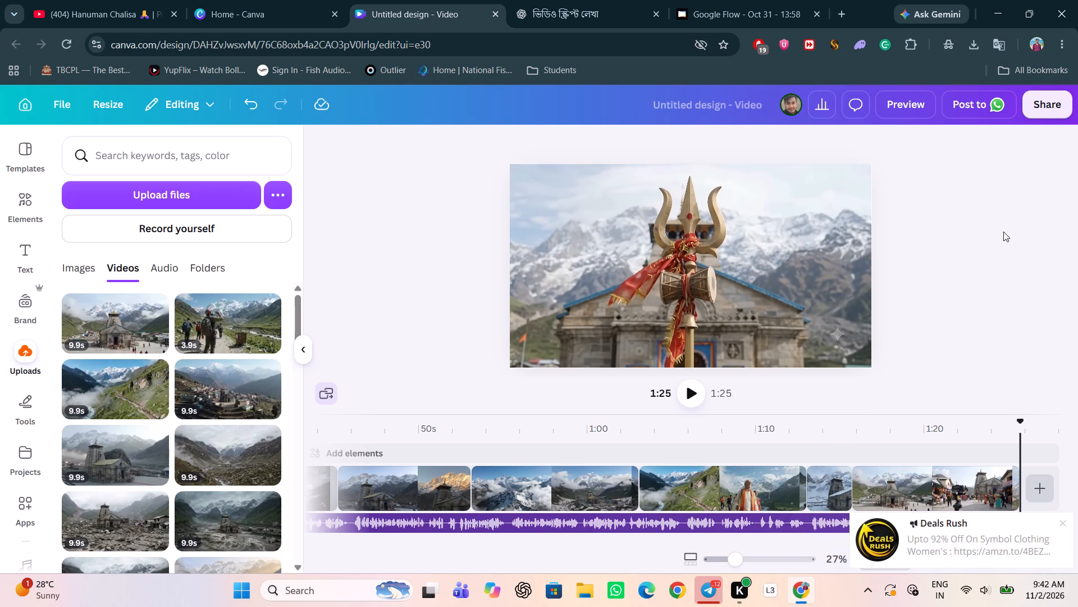
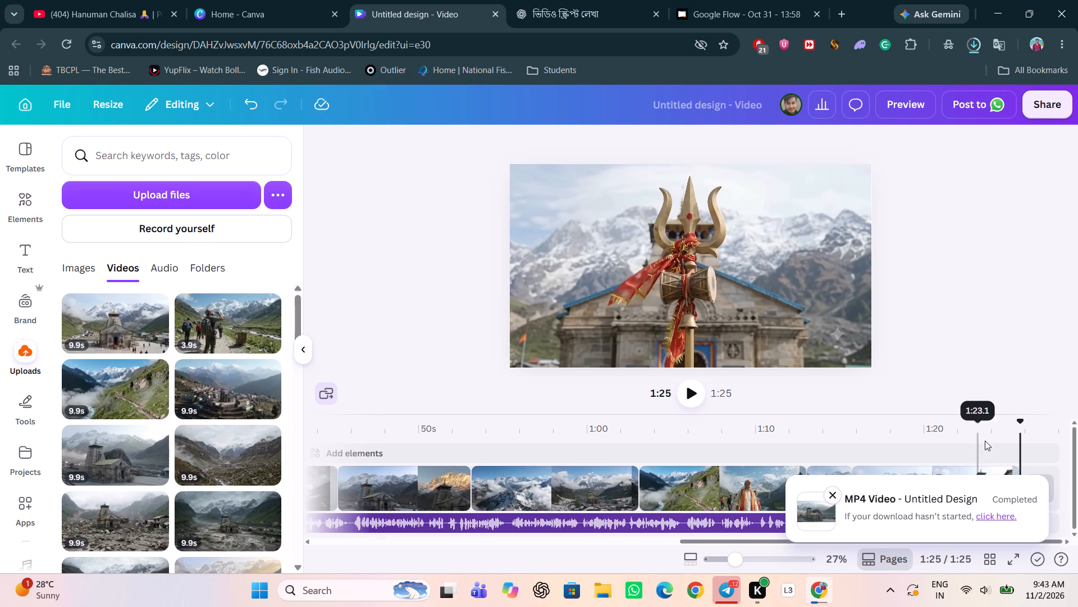
Check the browser's recent download history for the exported MP4 video, and dismiss the list.
{"action": "left_click", "coordinate": [974, 43]}
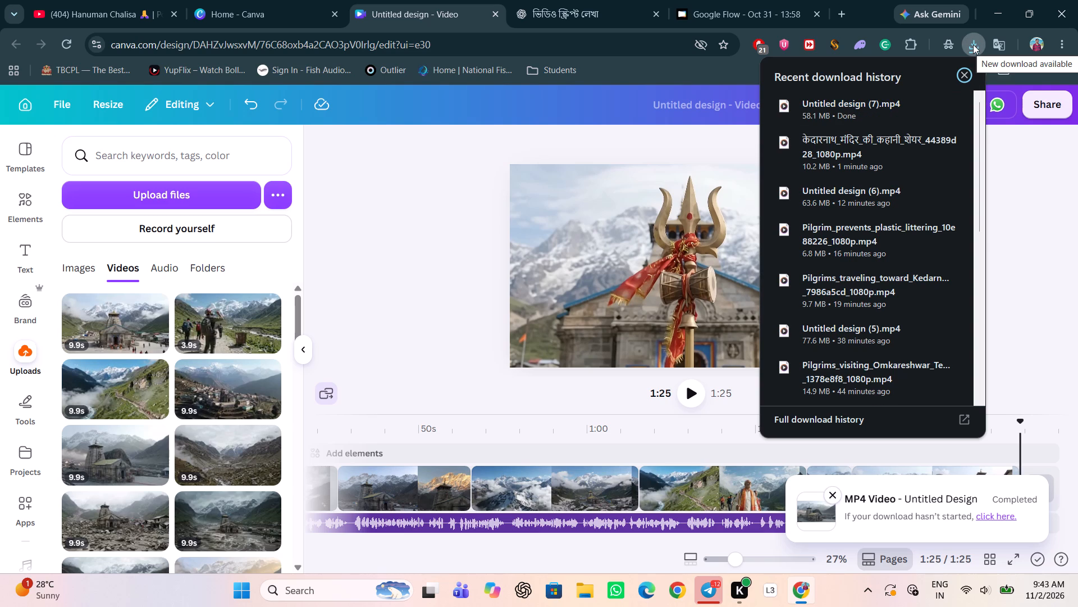
{"action": "left_click", "coordinate": [1060, 22]}
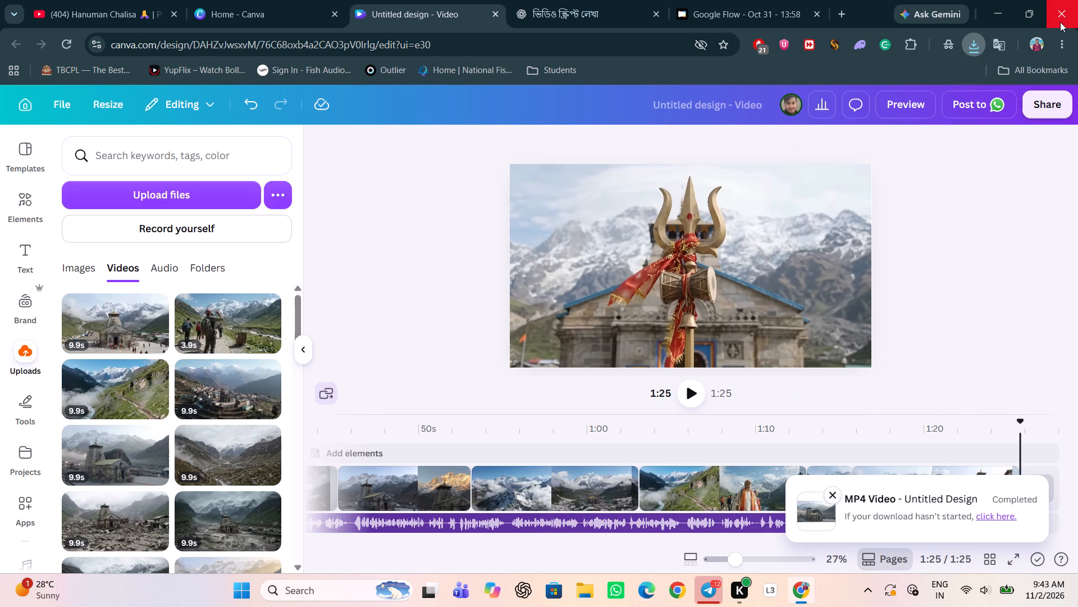